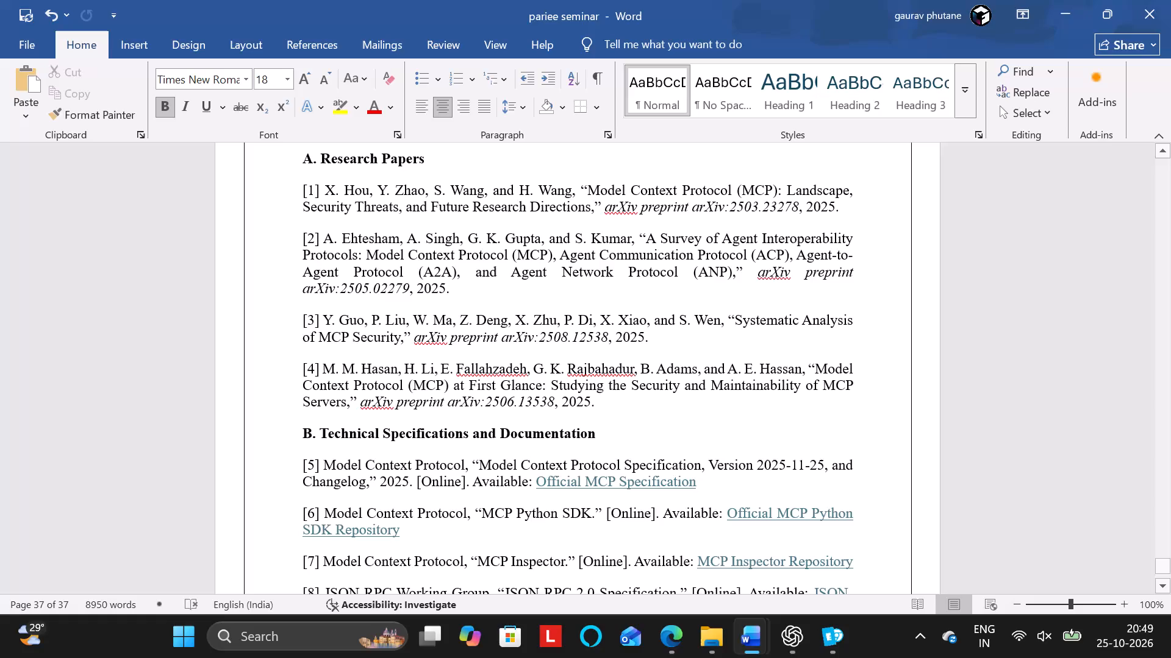
Increase the font size of the "A. Research Papers" heading to 14.
scroll(671, 394, "up", 1)
scroll(671, 394, "down", 2)
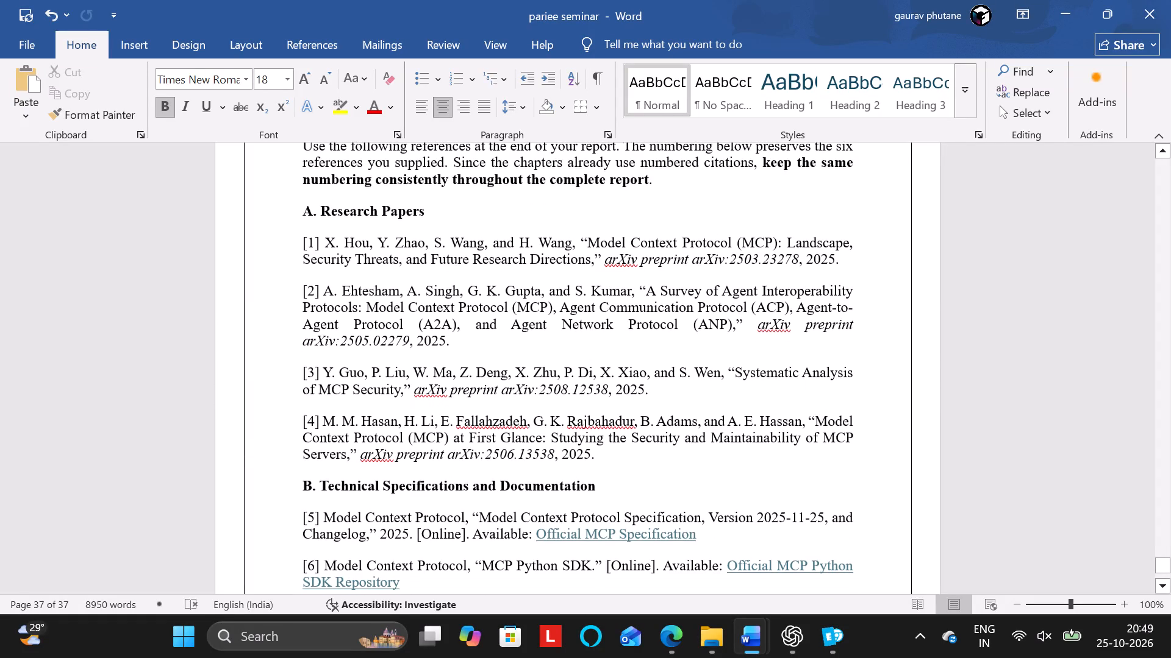
left_click_drag(446, 218, 296, 221)
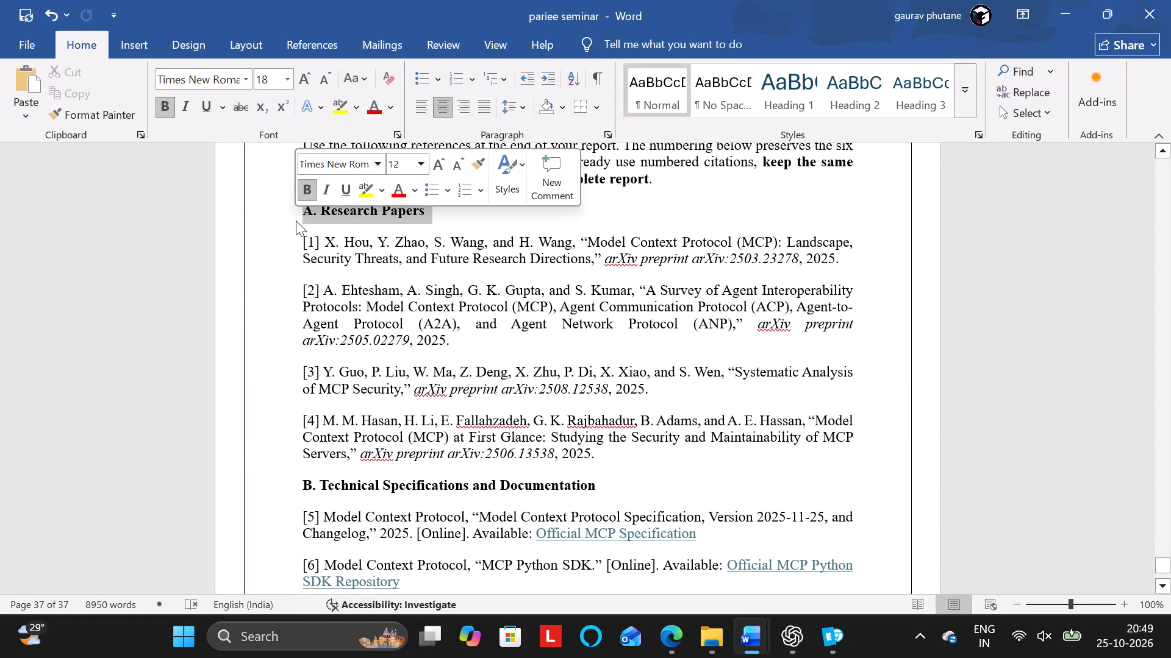
left_click(303, 74)
left_click(659, 204)
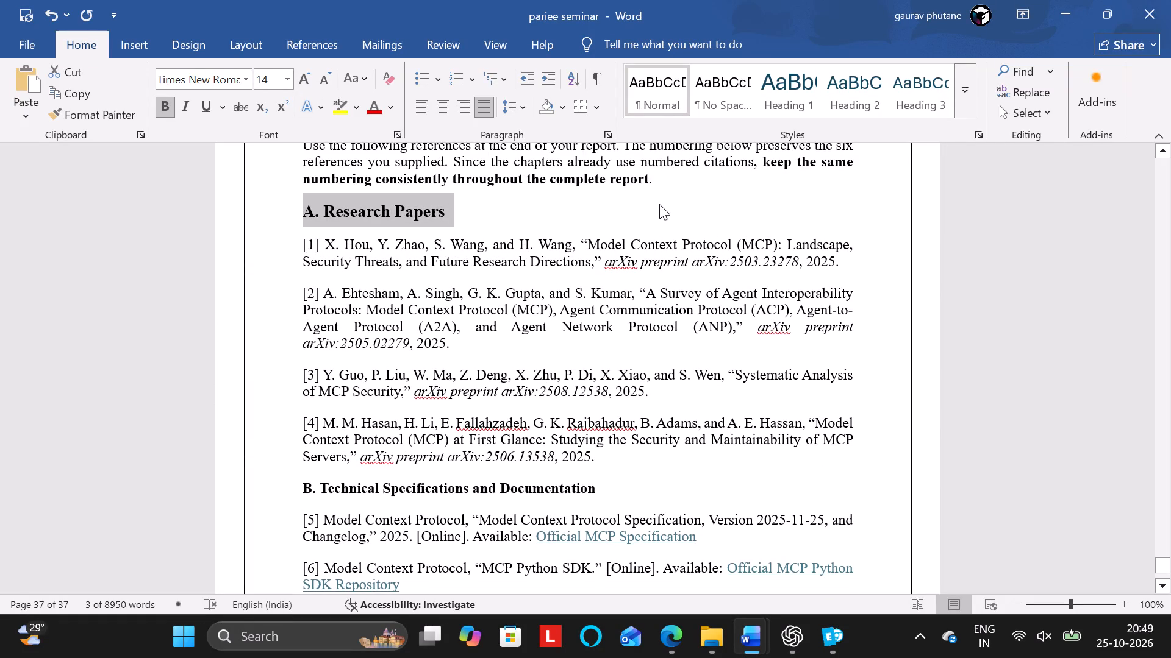
Delete the instructional paragraph beginning "Use the following references" beneath the REFERENCES title.
scroll(659, 204, "up", 1)
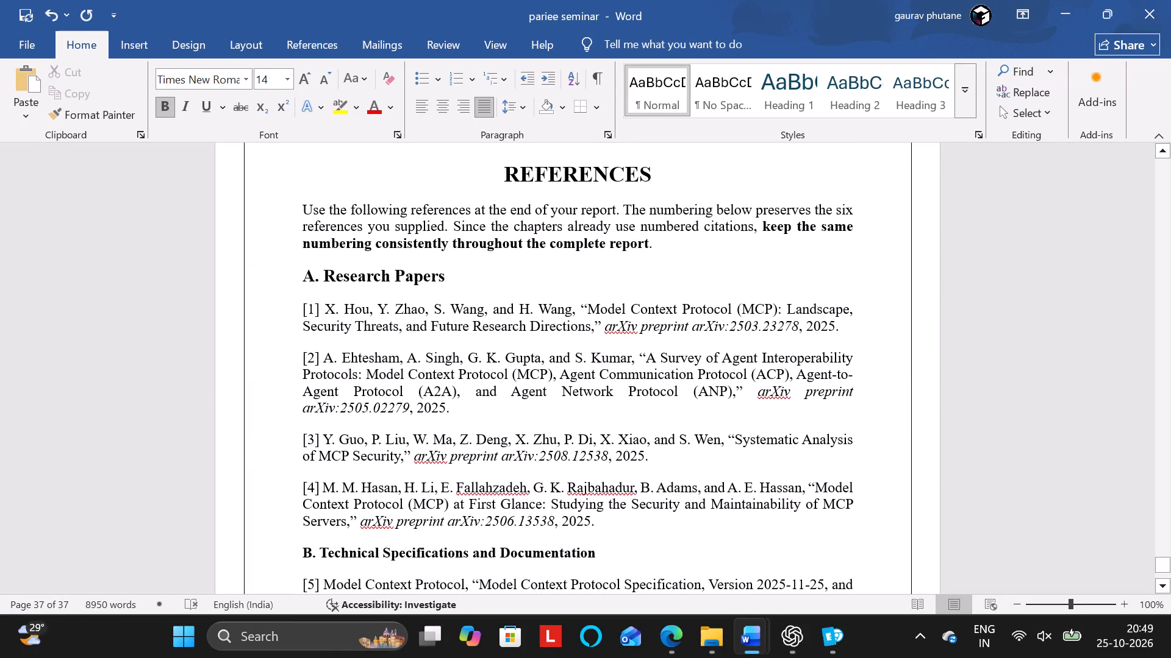
left_click_drag(672, 246, 304, 216)
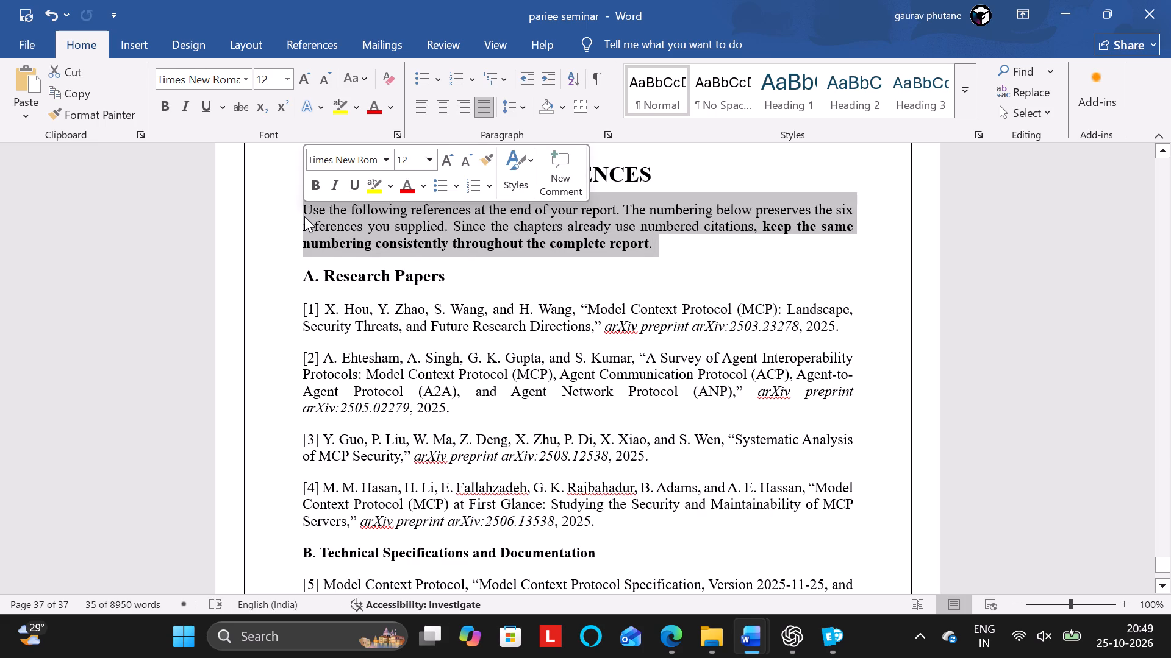
key("BackSpace")
Increase the font size of the "B. Technical Specifications and Documentation" heading to 14.
scroll(571, 236, "down", 1)
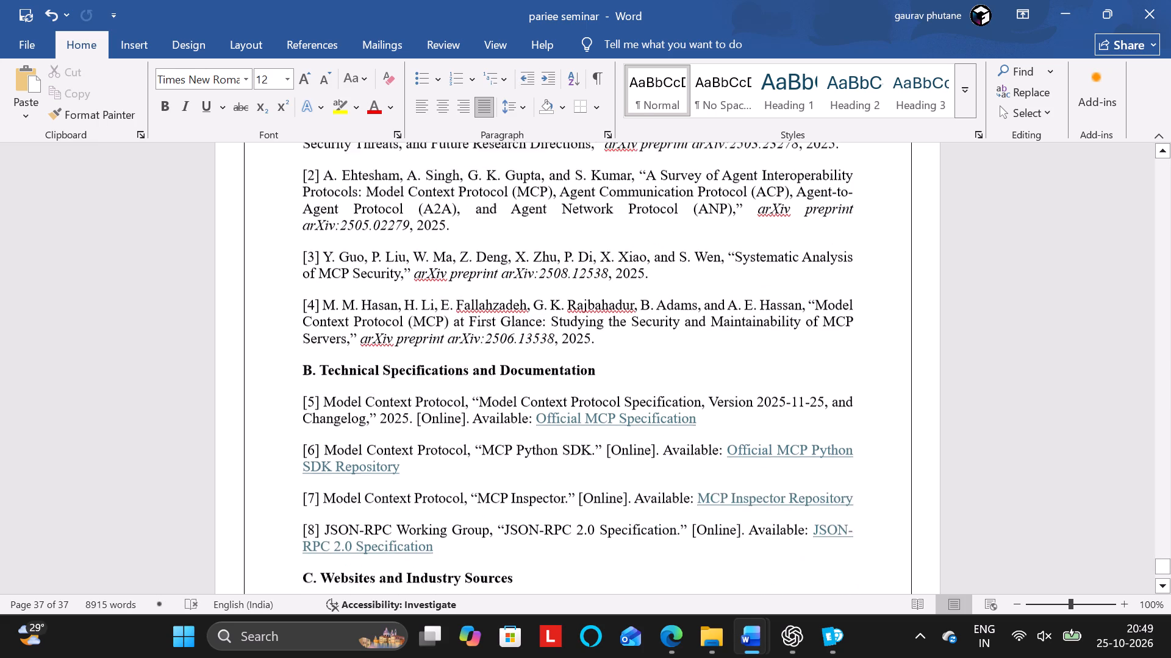
scroll(571, 236, "down", 1)
left_click_drag(603, 323, 305, 331)
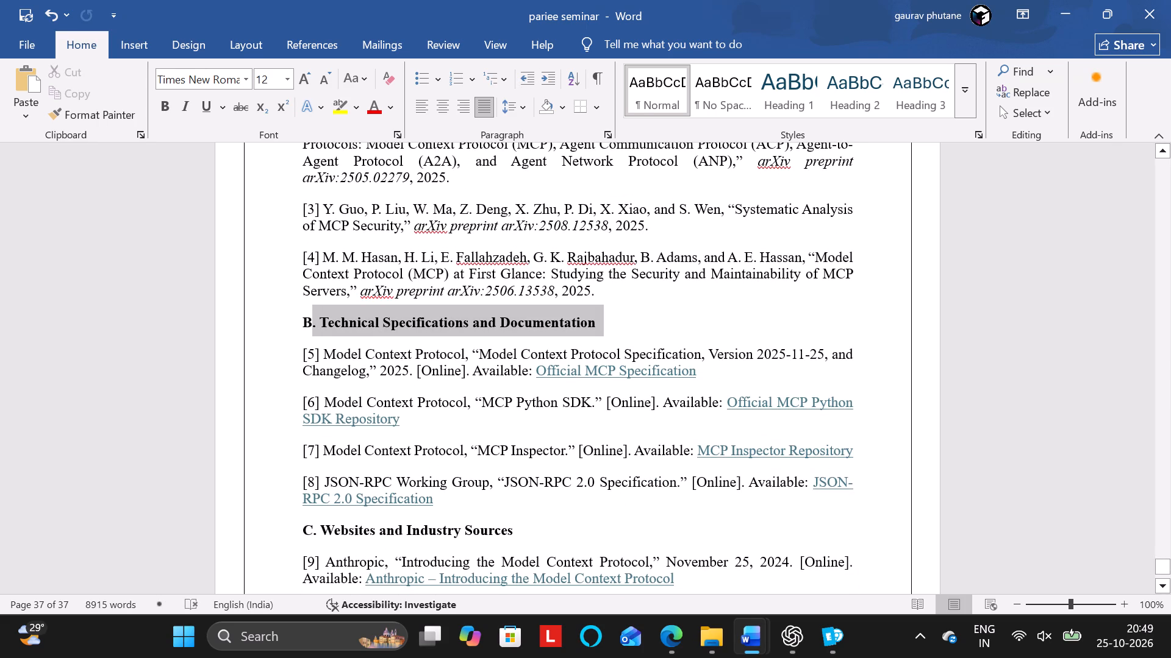
left_click_drag(305, 331, 303, 331)
left_click(298, 75)
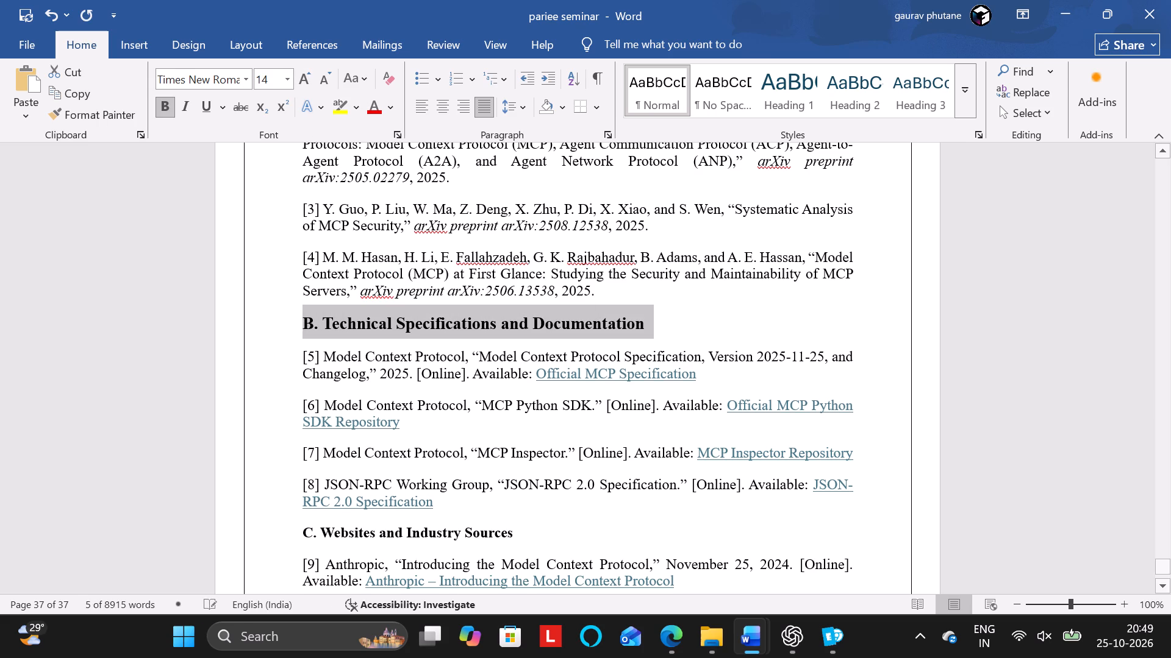
Enlarge the "C. Websites and Industry Sources" heading to font size 14, matching the other reference headings.
scroll(415, 343, "down", 1)
left_click_drag(525, 237, 497, 241)
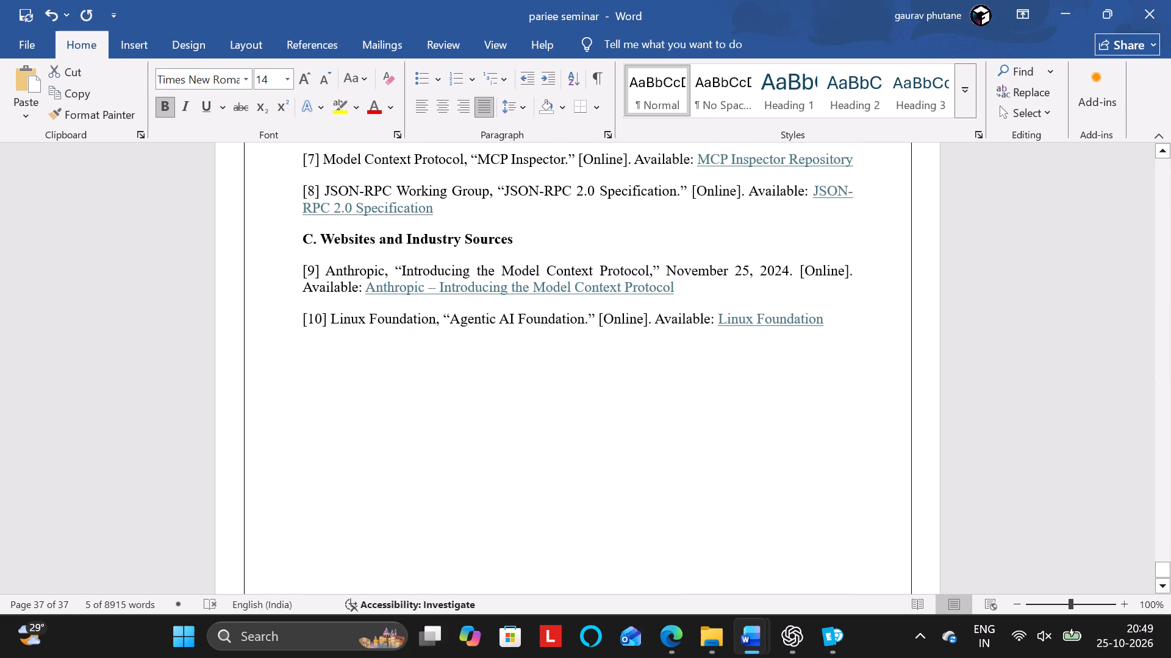
left_click_drag(497, 241, 298, 248)
left_click(301, 80)
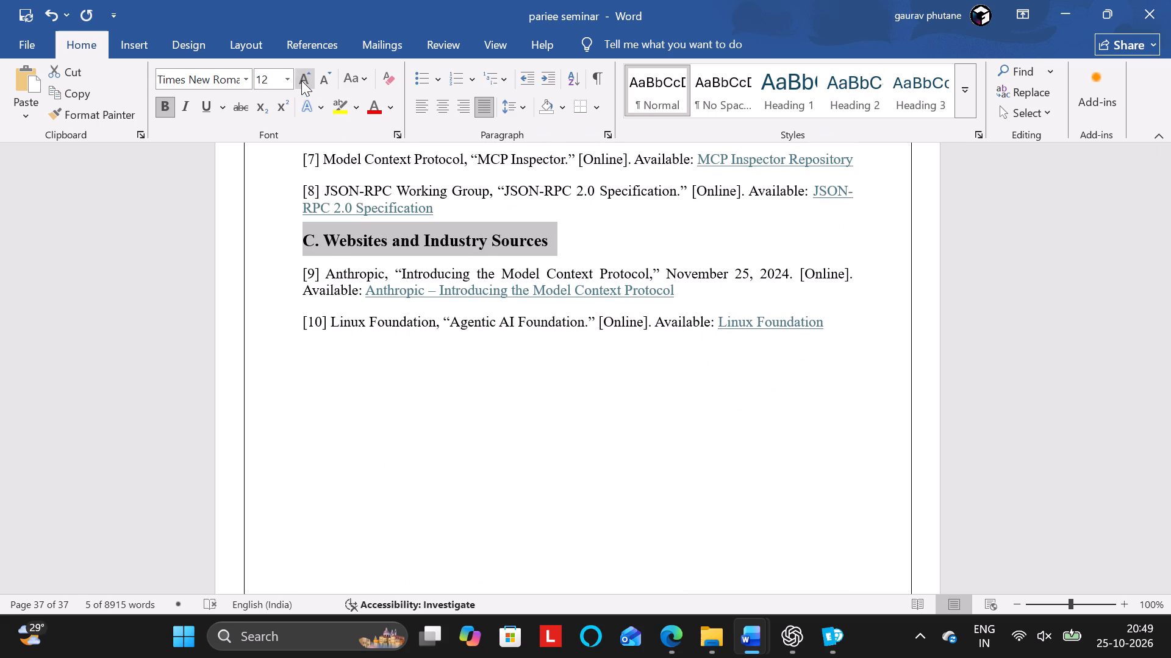
left_click(486, 398)
Look back through the report from the References page to the Python notes-server code example in Chapter 3.
scroll(486, 398, "up", 5)
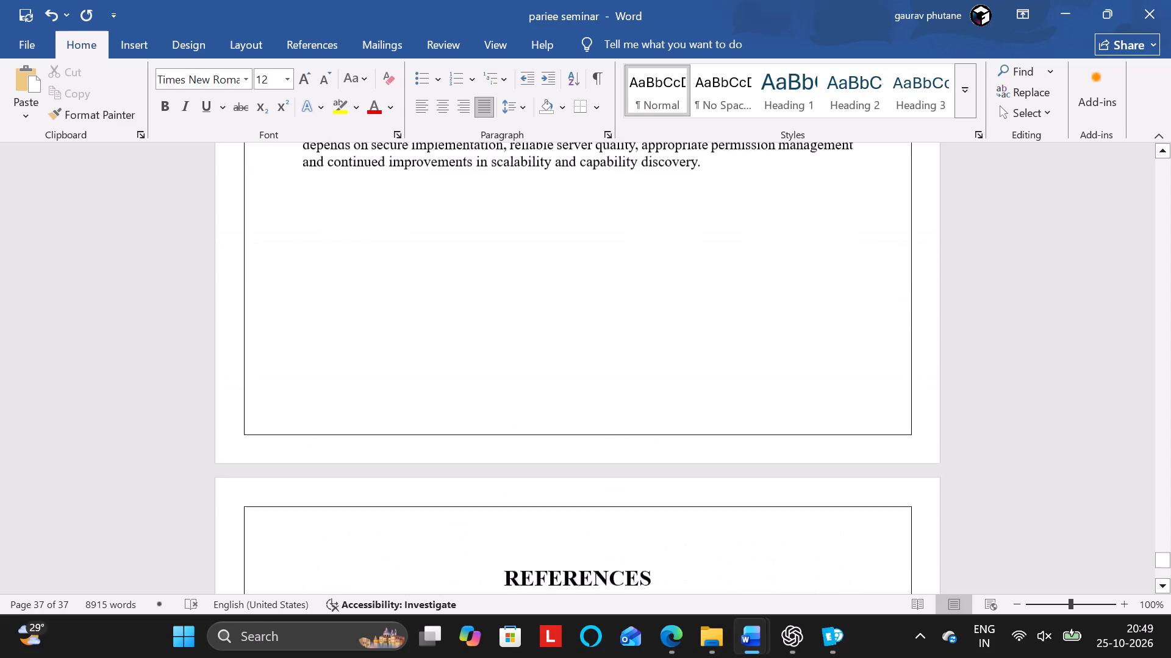
scroll(486, 398, "up", 7)
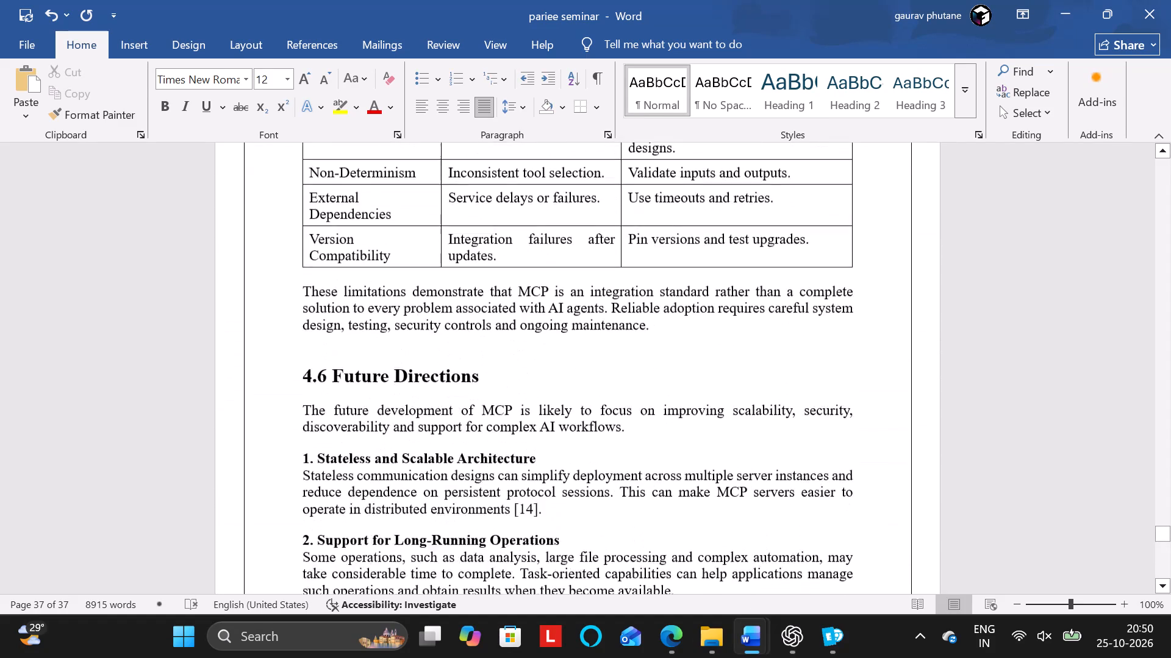
scroll(486, 398, "up", 7)
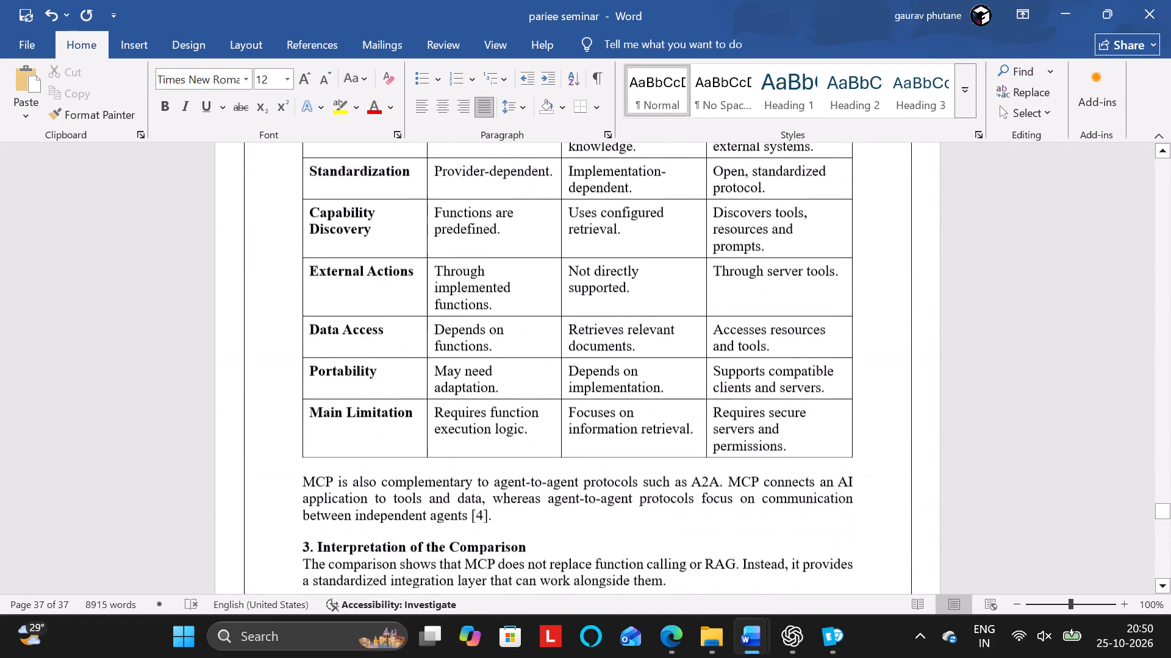
scroll(486, 398, "up", 7)
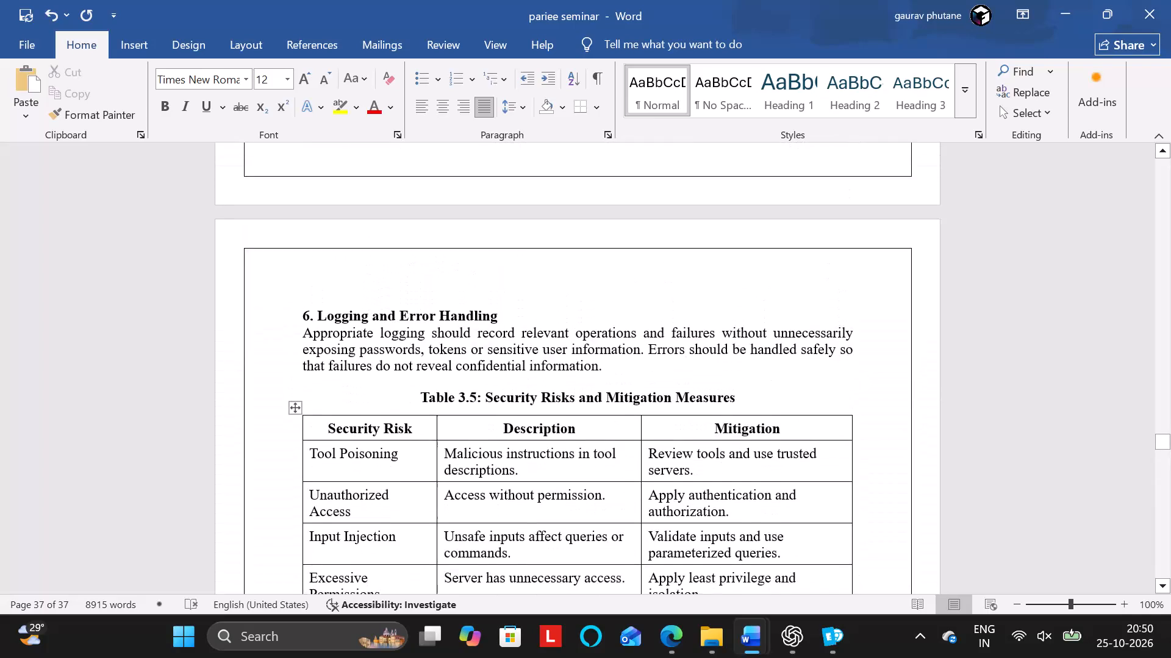
scroll(486, 398, "up", 7)
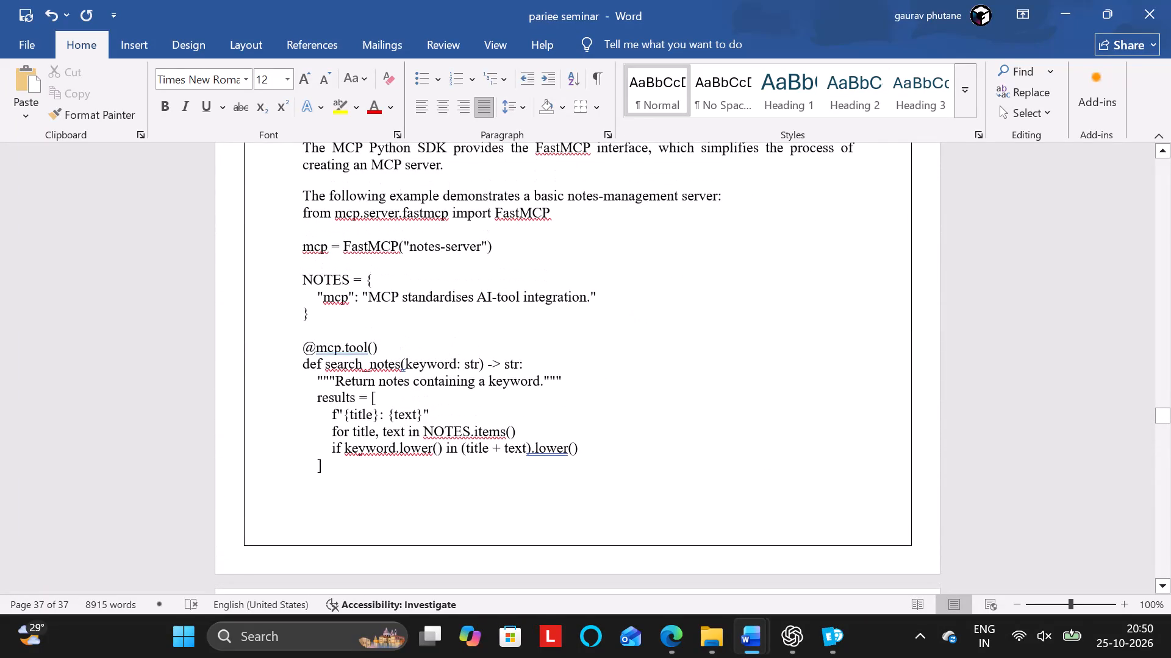
Open the print preview and examine the layout of the front matter, from the title page to the Contents page.
key("ctrl+p")
scroll(949, 367, "up", 17)
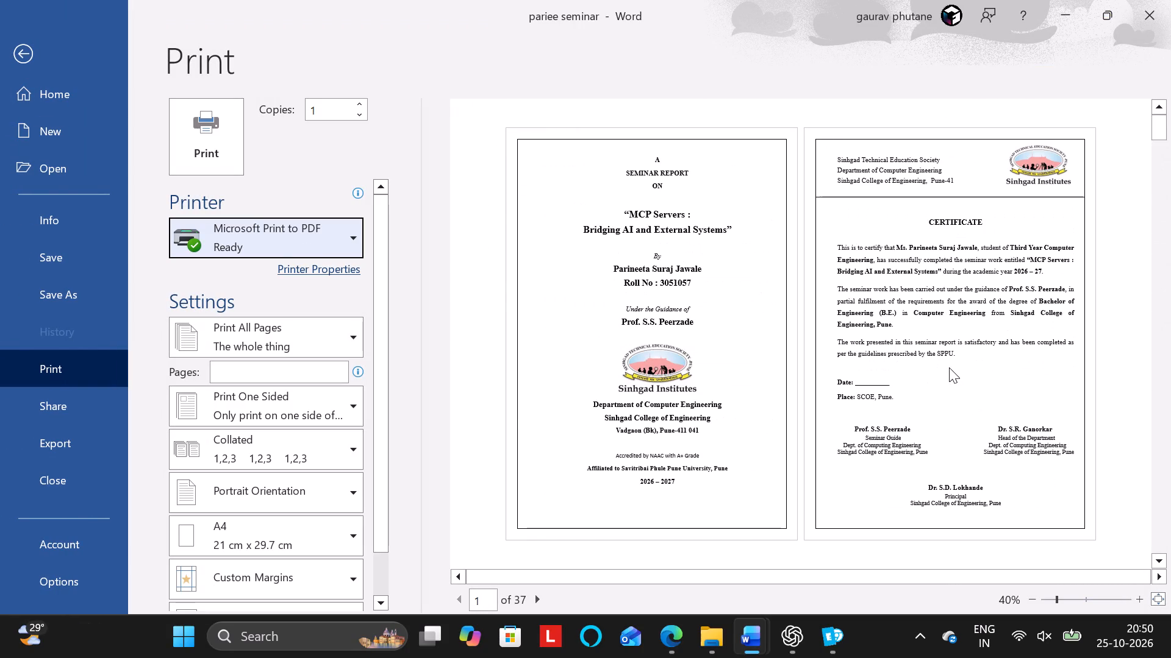
scroll(949, 367, "up", 4)
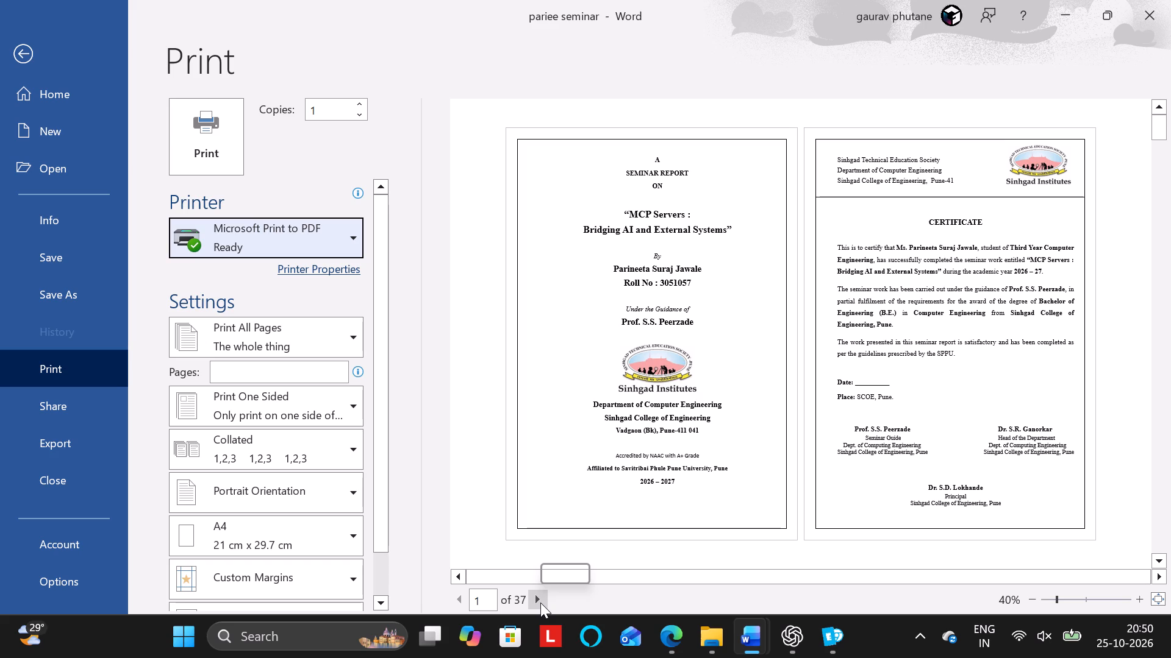
left_click(540, 603)
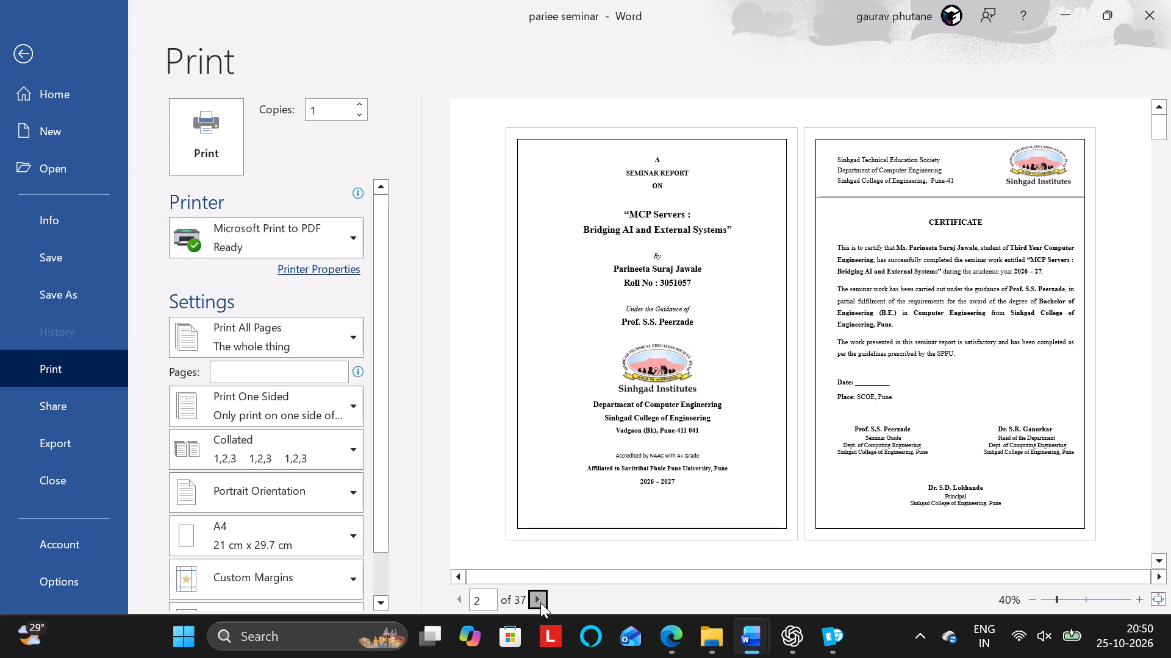
left_click(540, 603)
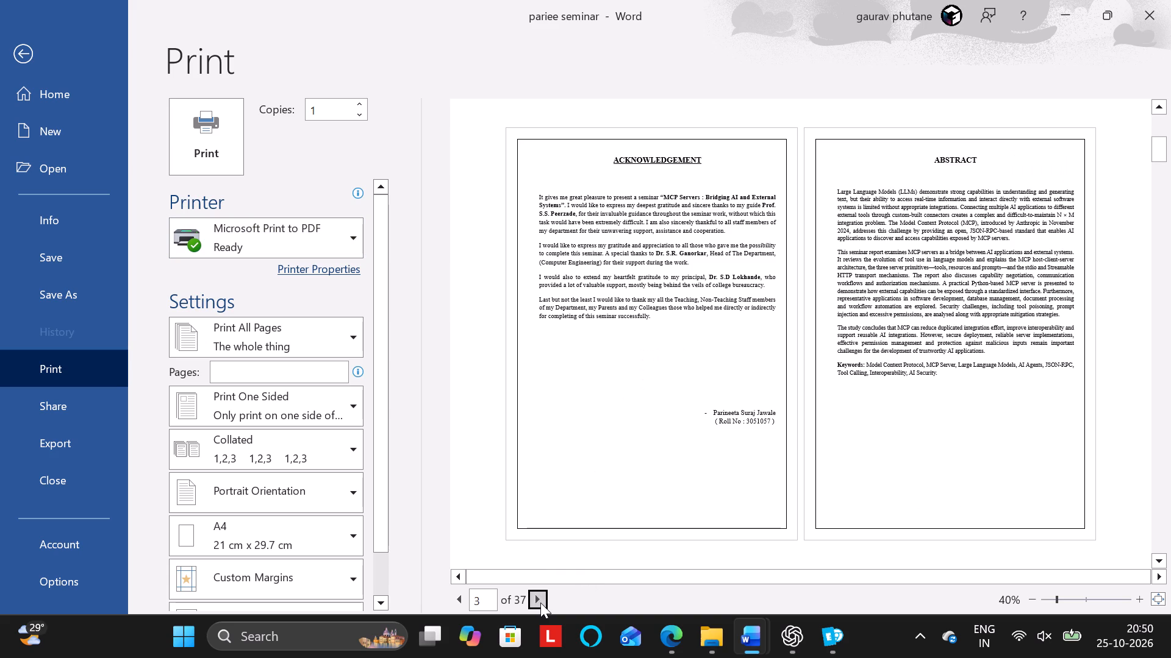
left_click(540, 603)
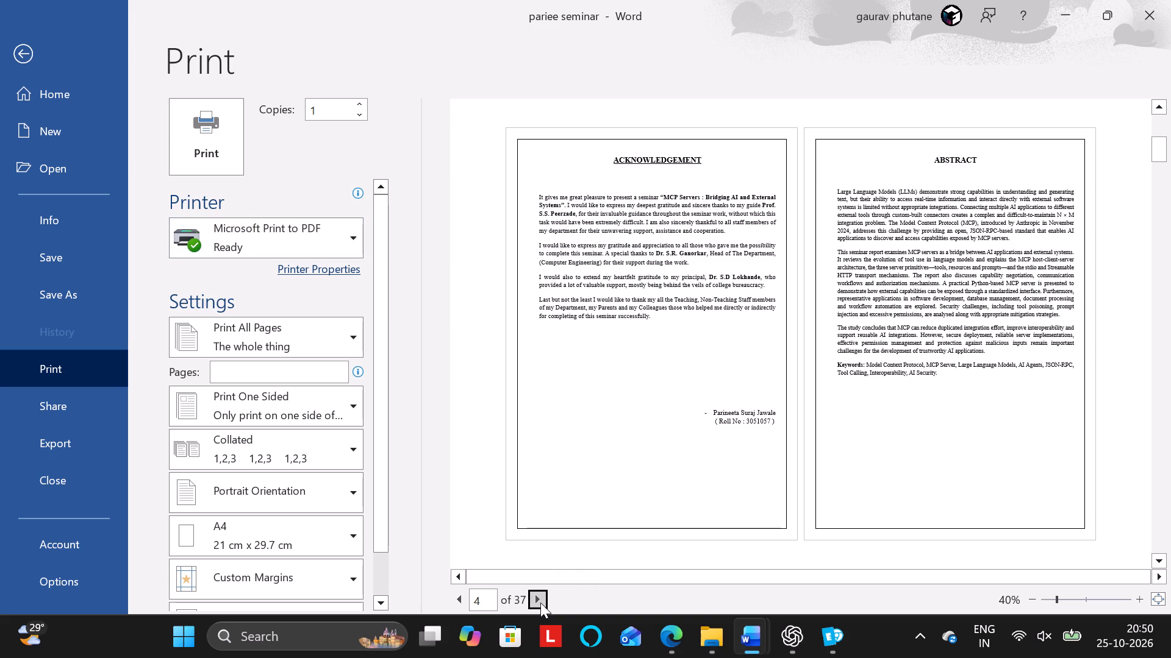
left_click(540, 603)
left_click(540, 603)
left_click(540, 603)
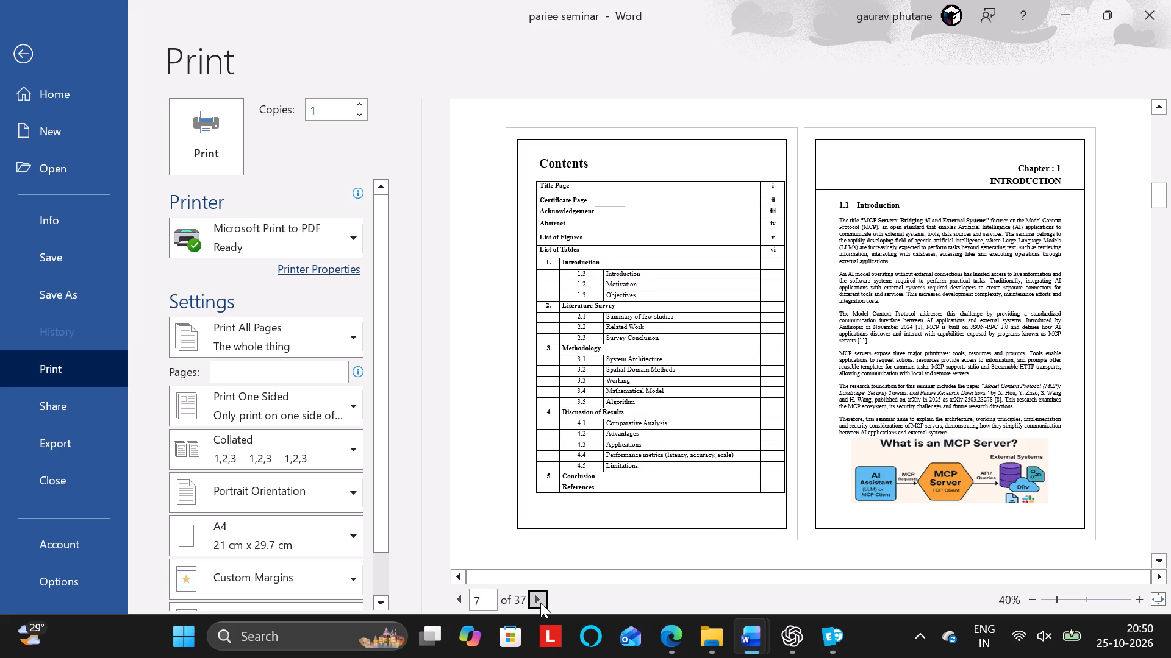
Examine the previewed layout of Chapters 1 and 2, up to the opening page of Chapter 3 Methodology.
left_click(540, 603)
left_click(540, 603)
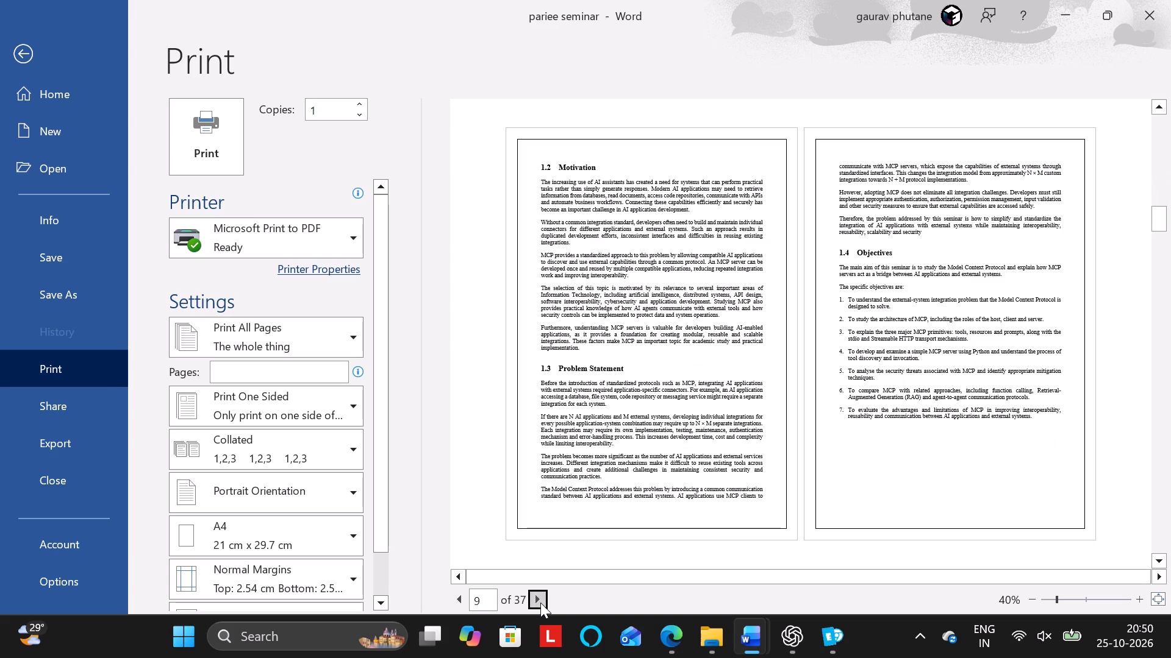
left_click(540, 603)
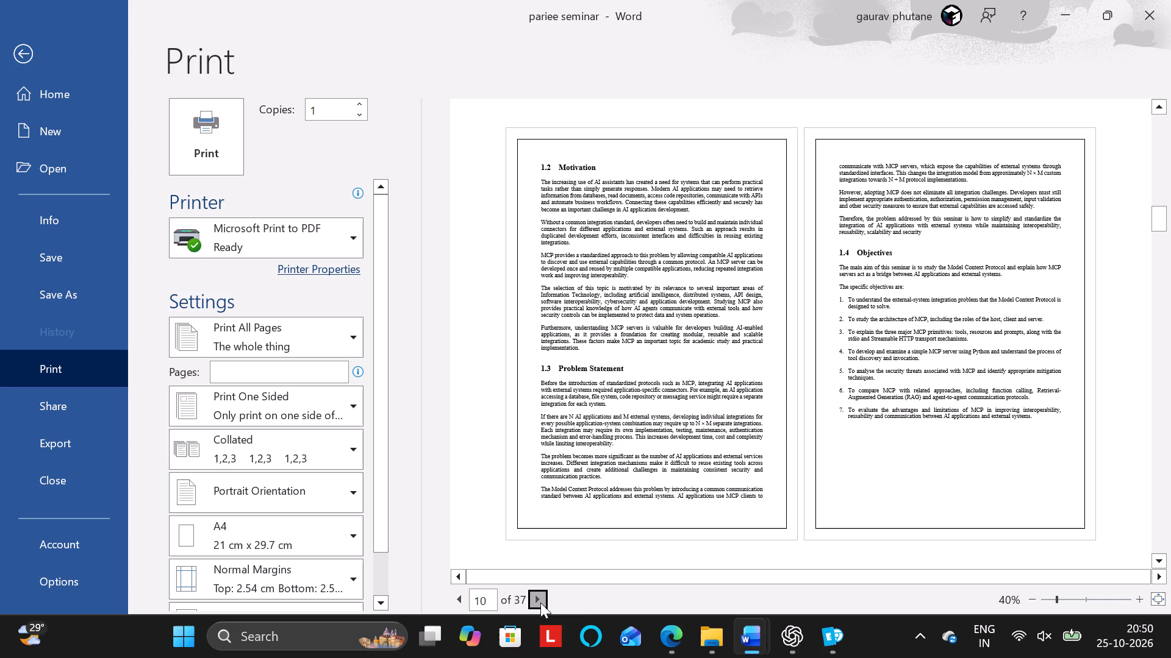
left_click(540, 603)
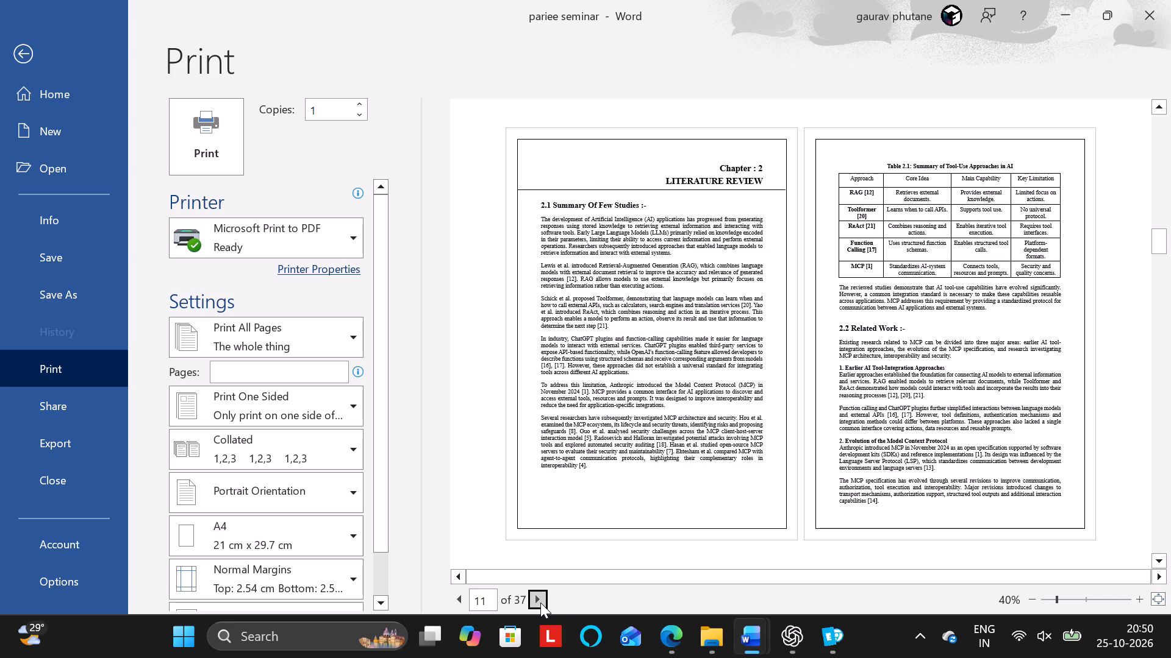
left_click(540, 603)
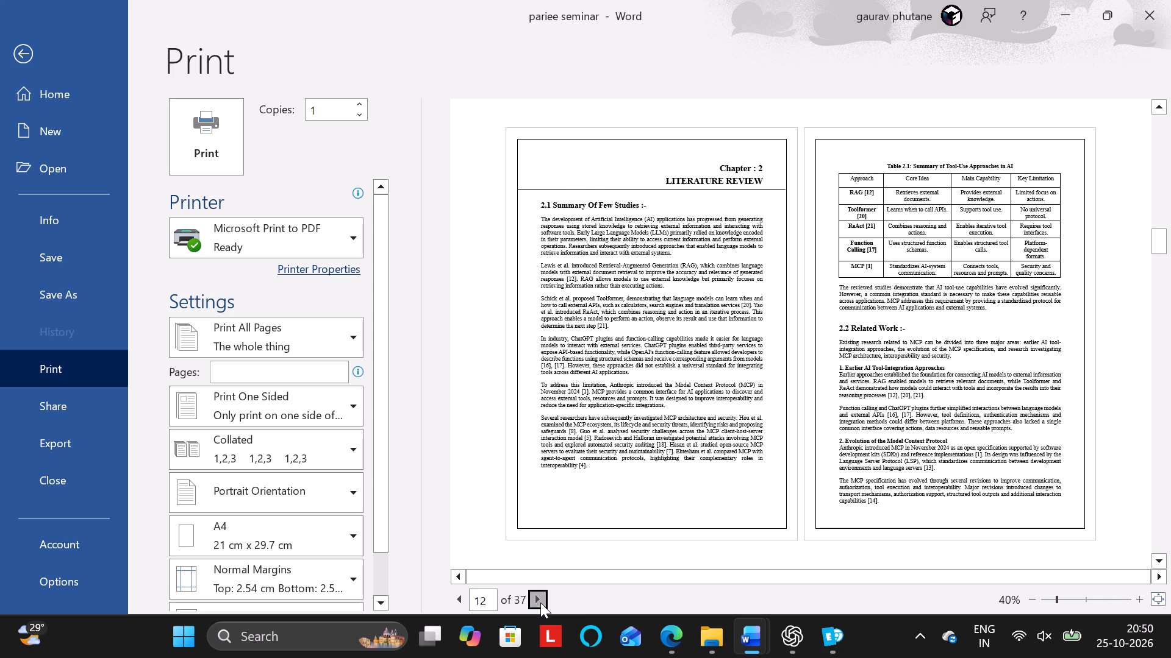
left_click(540, 603)
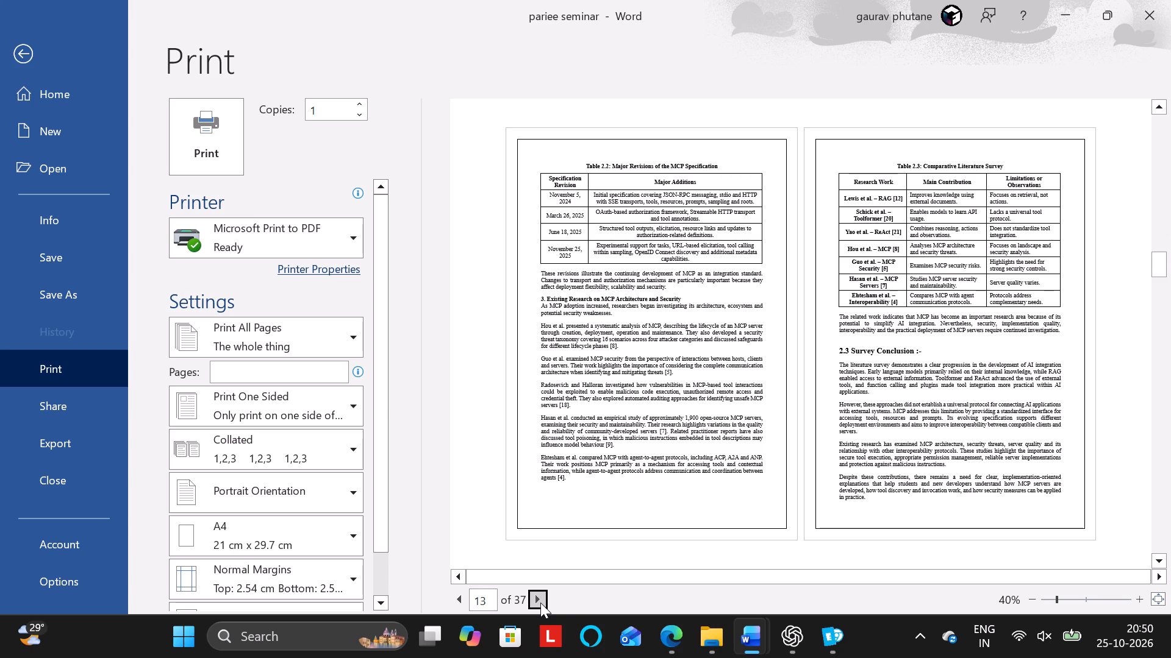
left_click(540, 603)
left_click(540, 603)
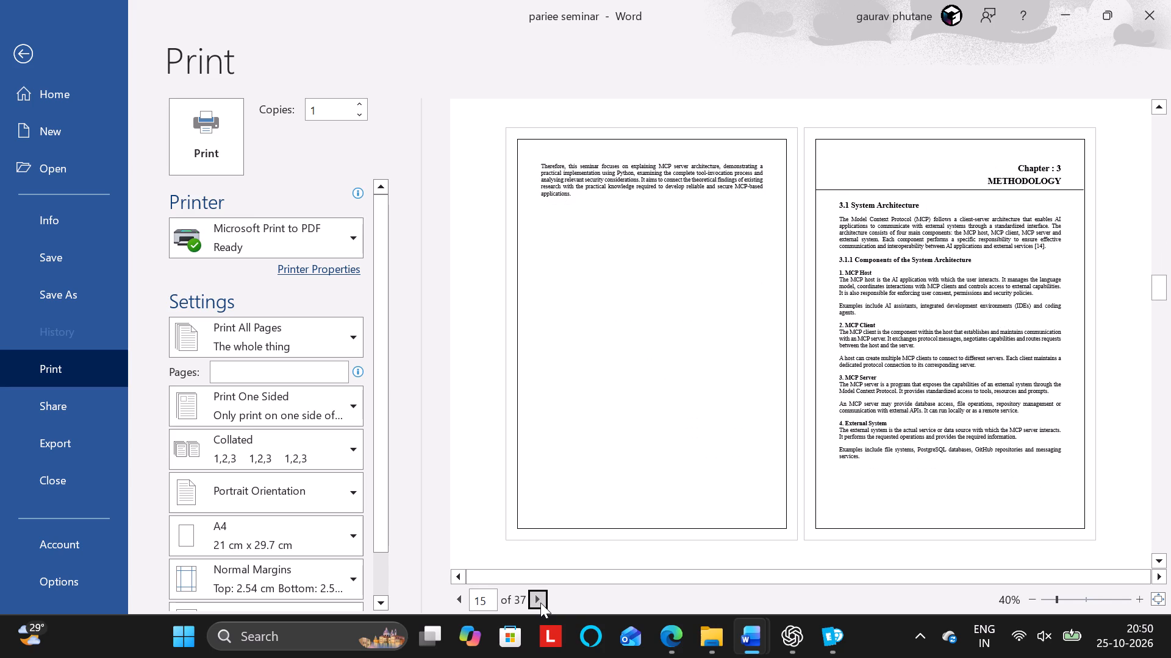
Recheck the preview pages around the end of Chapter 2, examine pages up to 17, and leave the print preview.
left_click(459, 602)
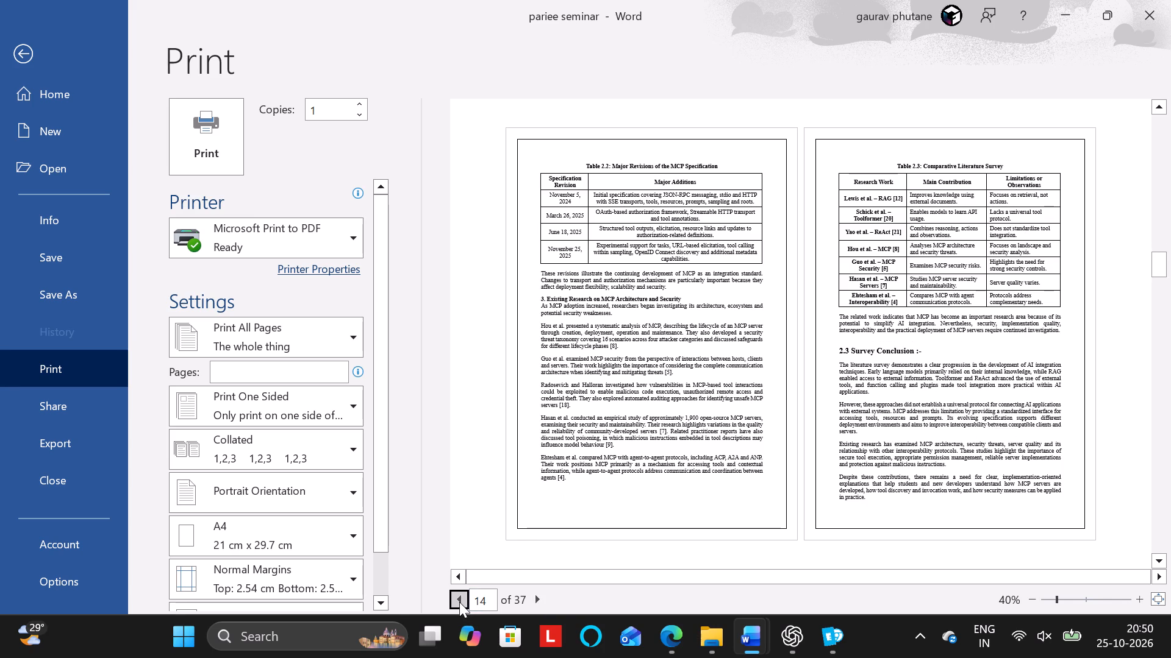
left_click(537, 598)
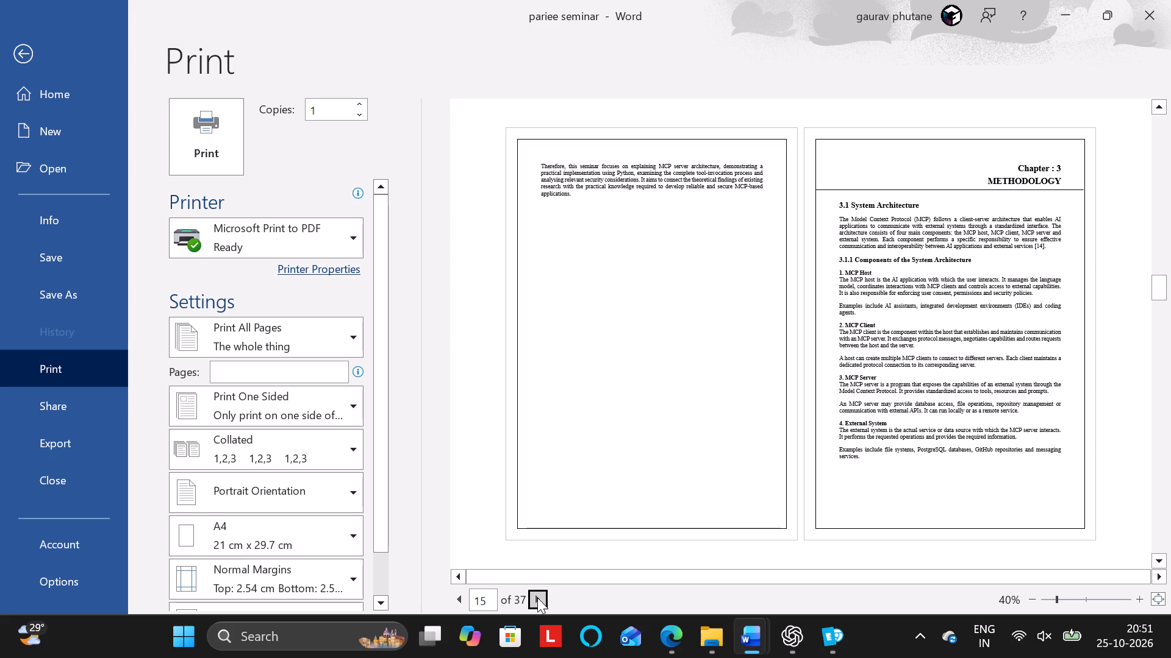
left_click(537, 598)
left_click(537, 598)
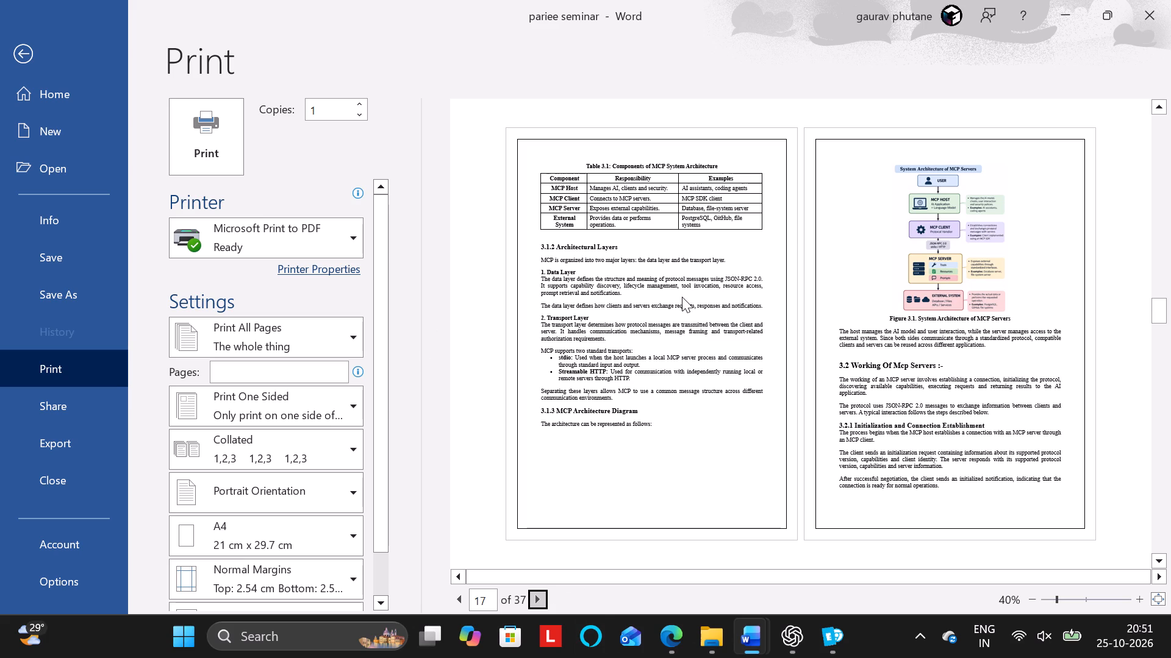
left_click(26, 49)
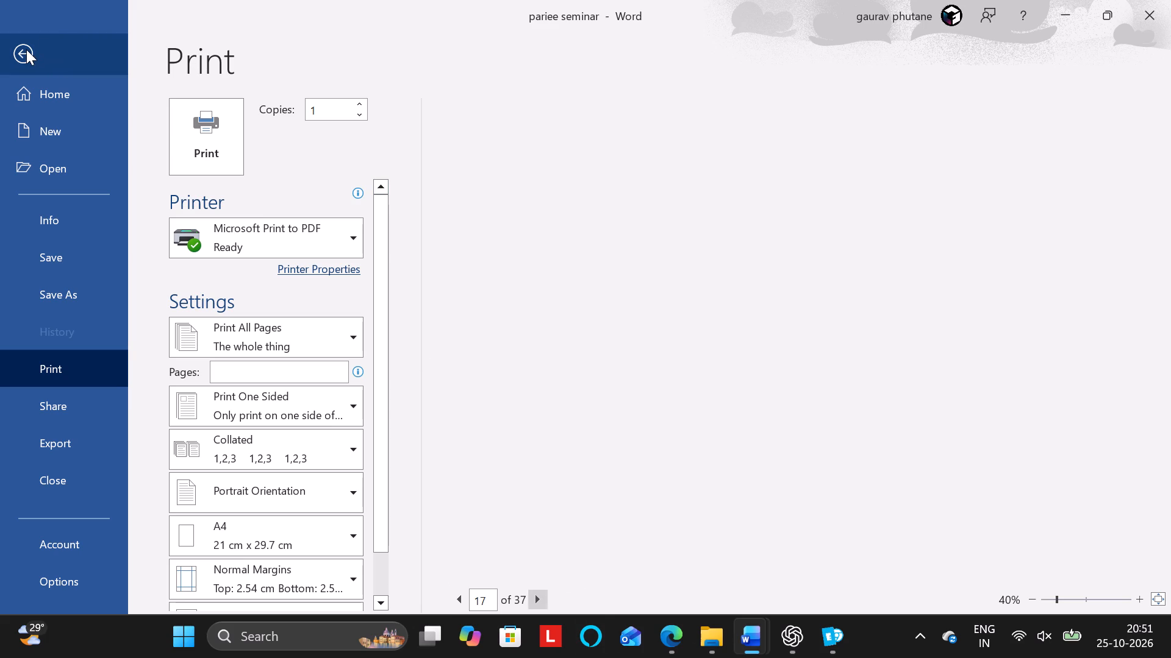
Look back through the report from the Chapter 5 Conclusion to the System Architecture diagram (Figure 3.1) in Chapter 3.
scroll(676, 266, "up", 5)
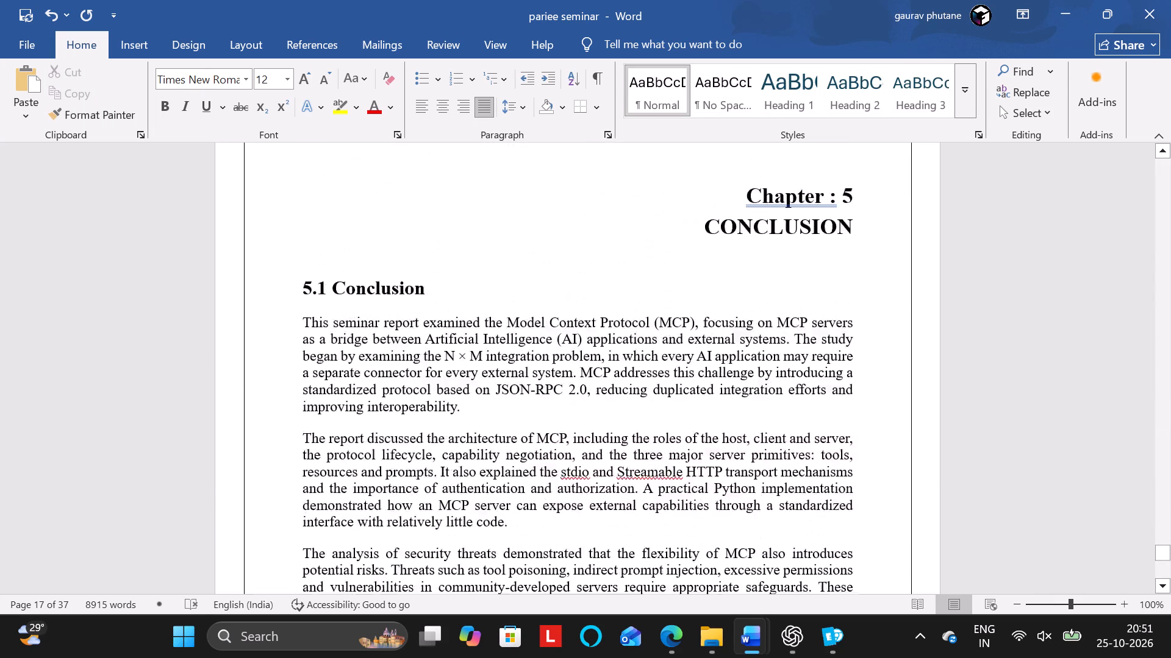
scroll(676, 266, "up", 5)
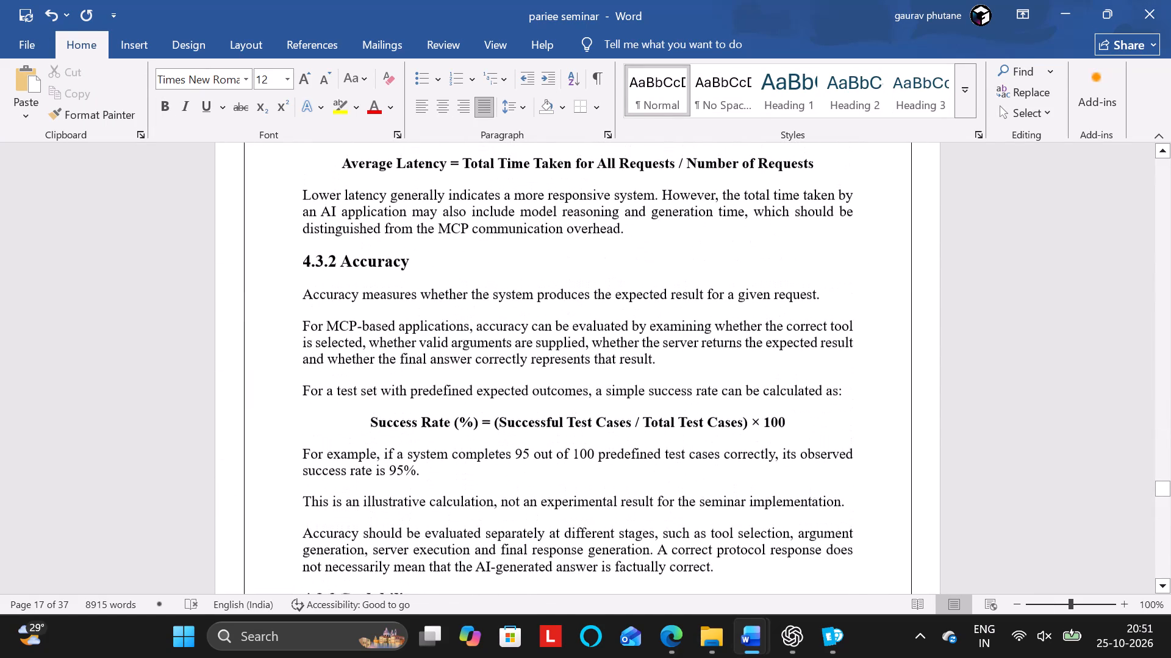
scroll(676, 266, "up", 4)
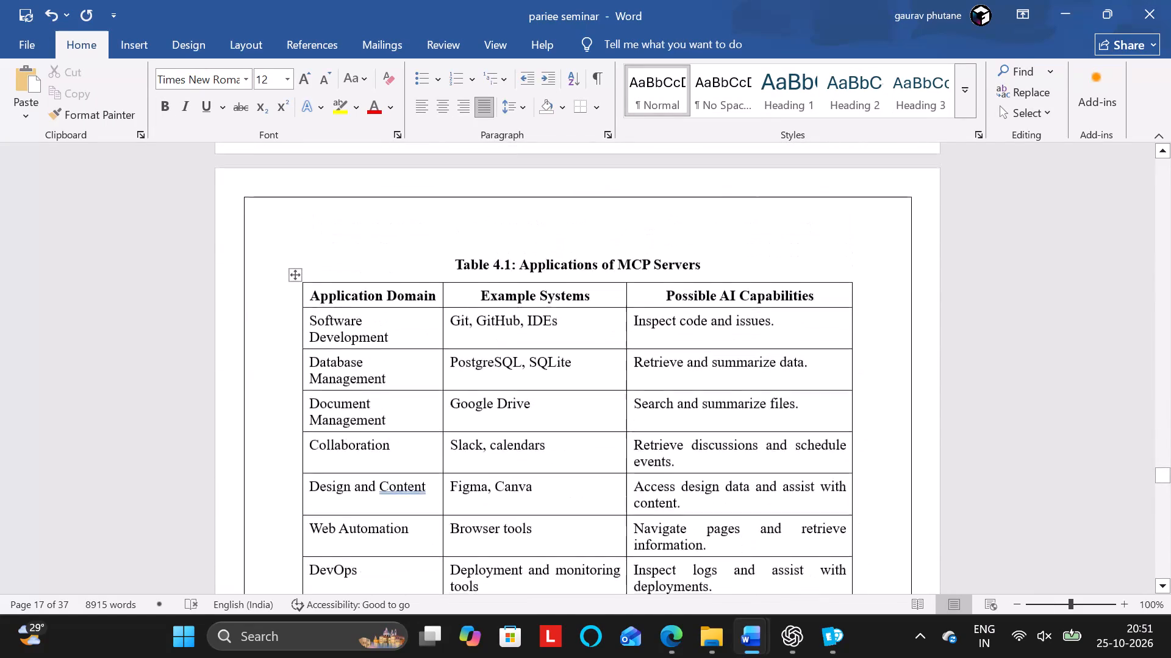
scroll(676, 266, "up", 8)
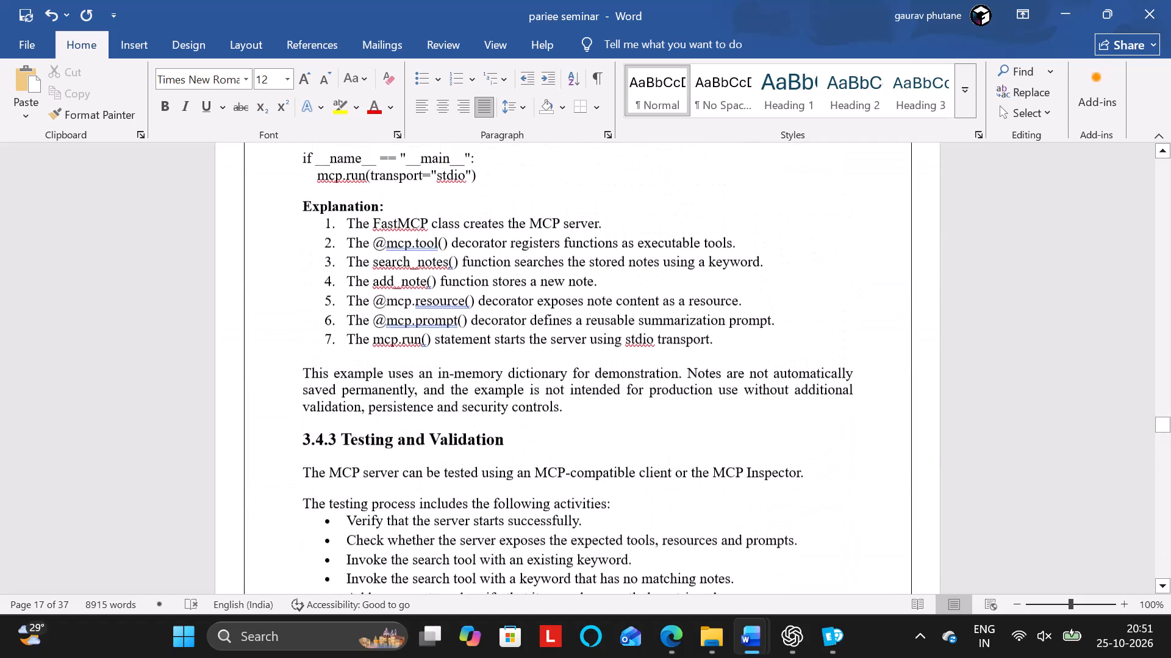
scroll(676, 266, "up", 9)
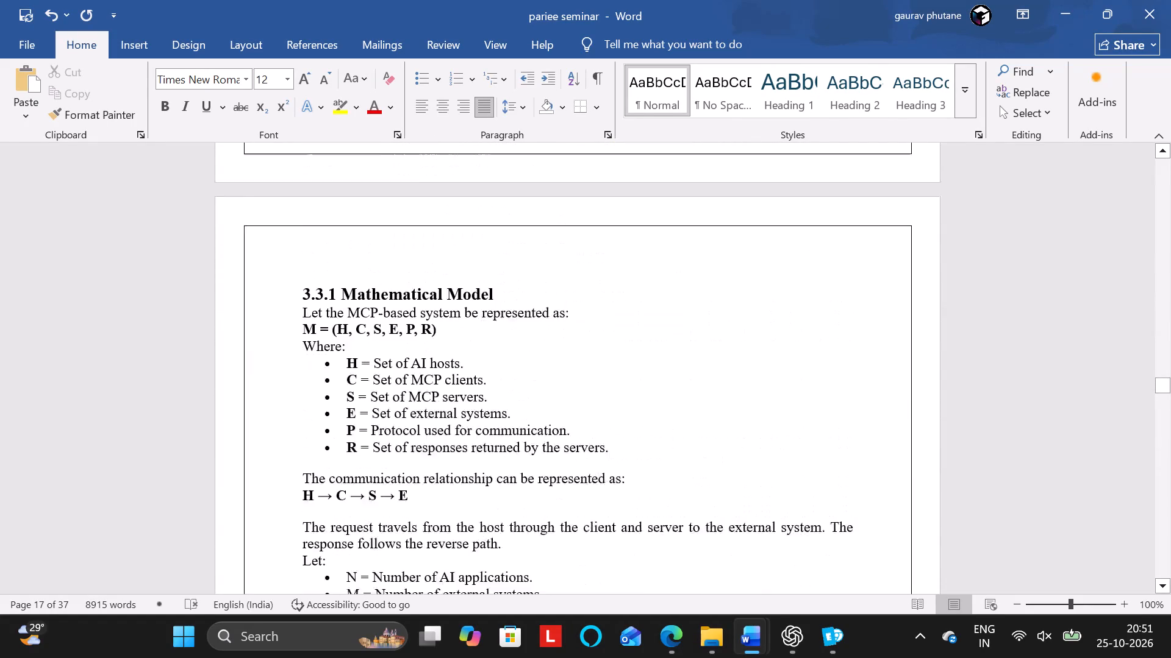
scroll(676, 266, "up", 6)
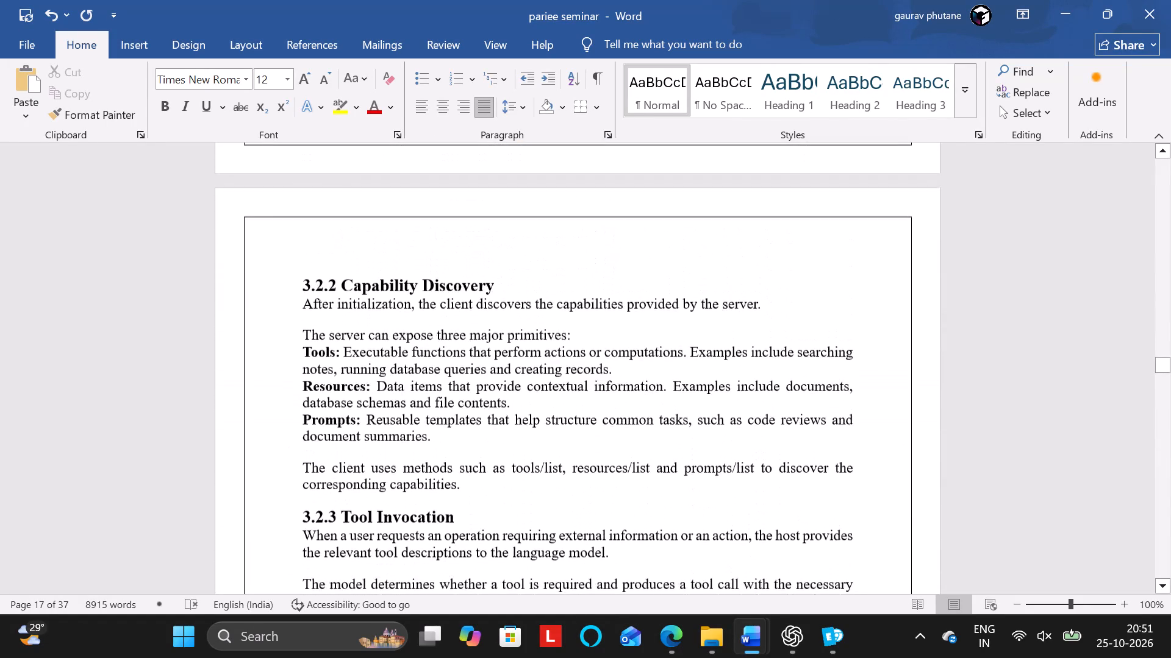
scroll(676, 266, "up", 3)
left_click(676, 266)
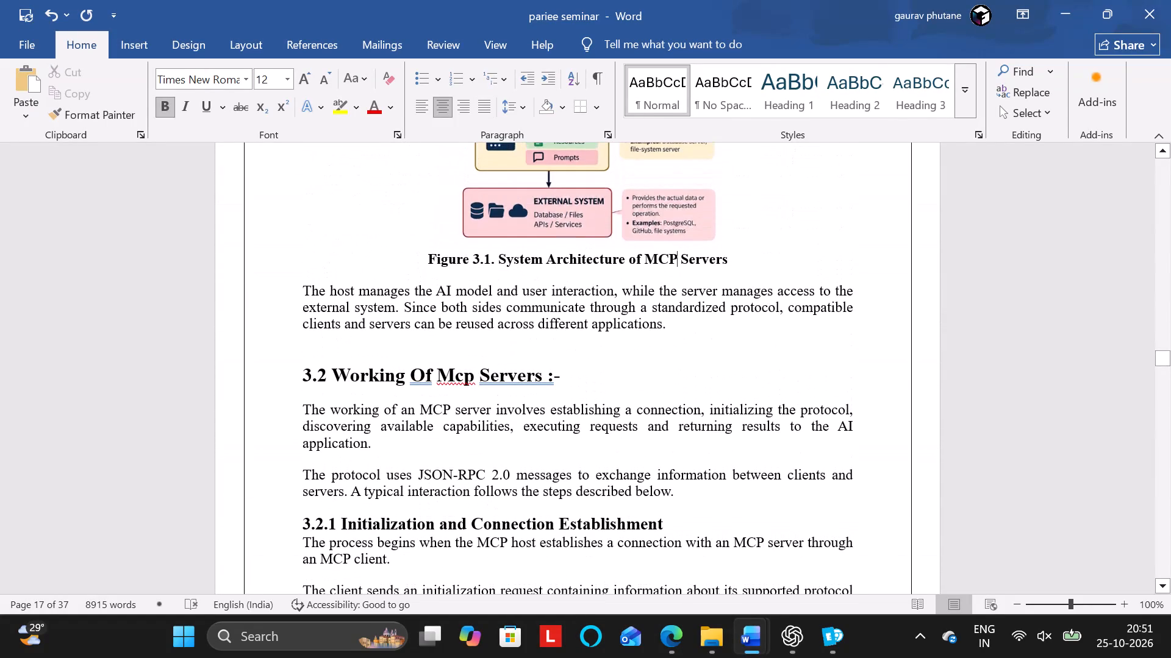
scroll(676, 266, "up", 2)
scroll(676, 266, "down", 1)
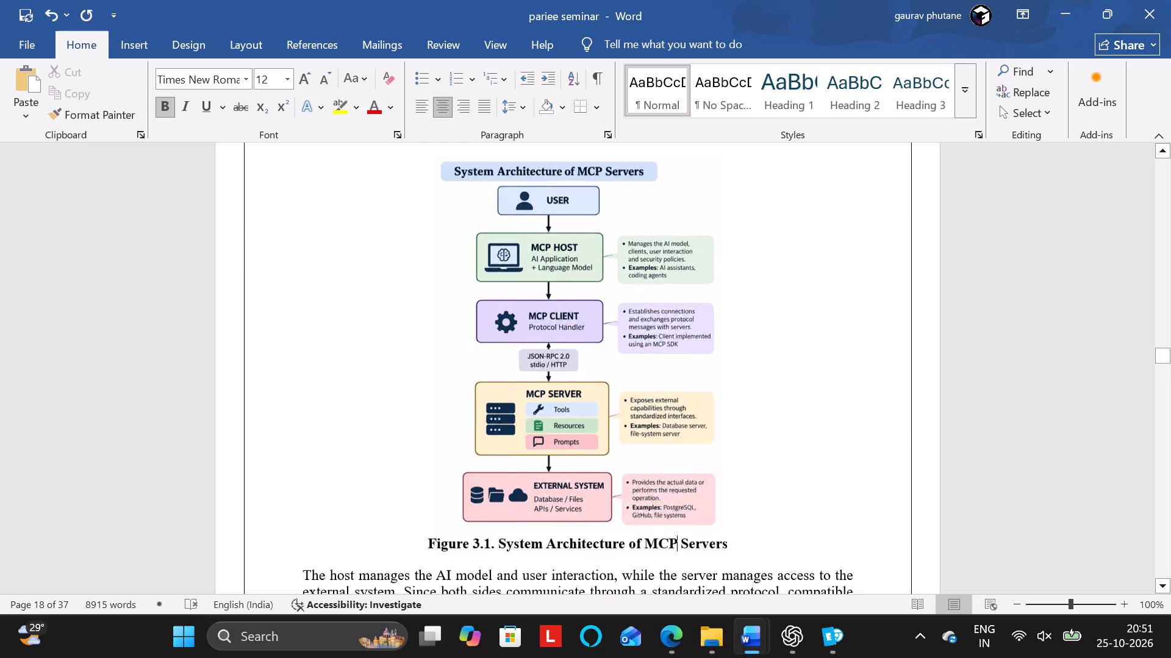
Move the paragraph starting "The host manages the AI model" from below Figure 3.1 to directly under the 3.1.3 MCP Architecture Diagram heading.
scroll(676, 266, "down", 1)
scroll(603, 335, "down", 1)
left_click_drag(671, 325, 594, 326)
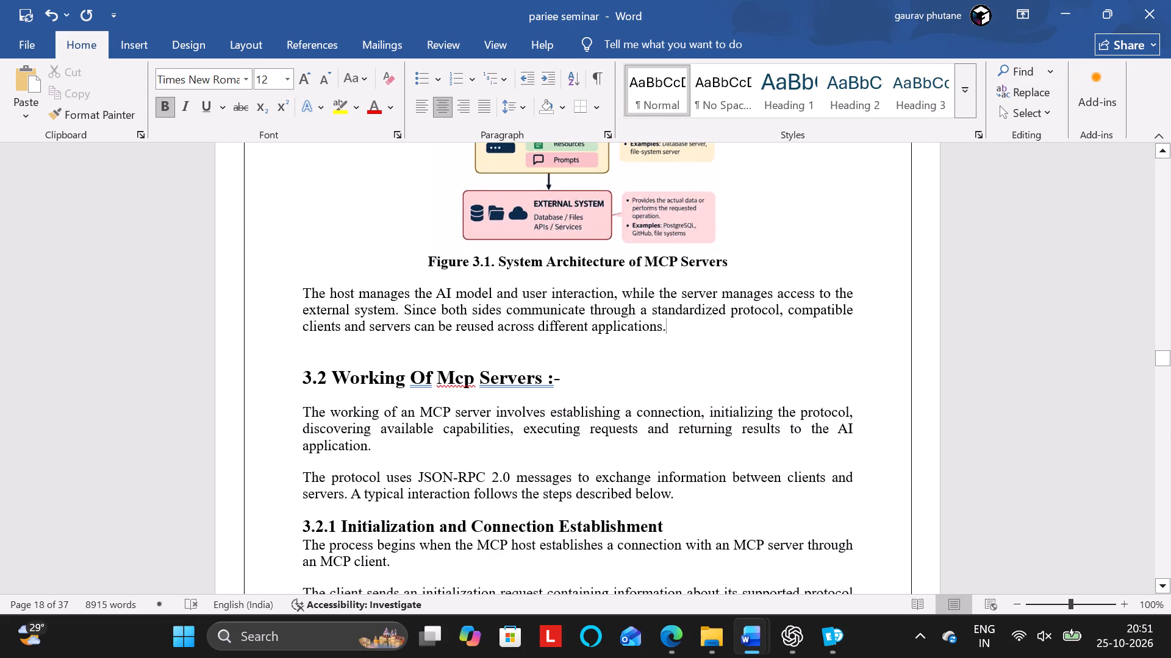
left_click_drag(594, 326, 309, 293)
key("ctrl+x")
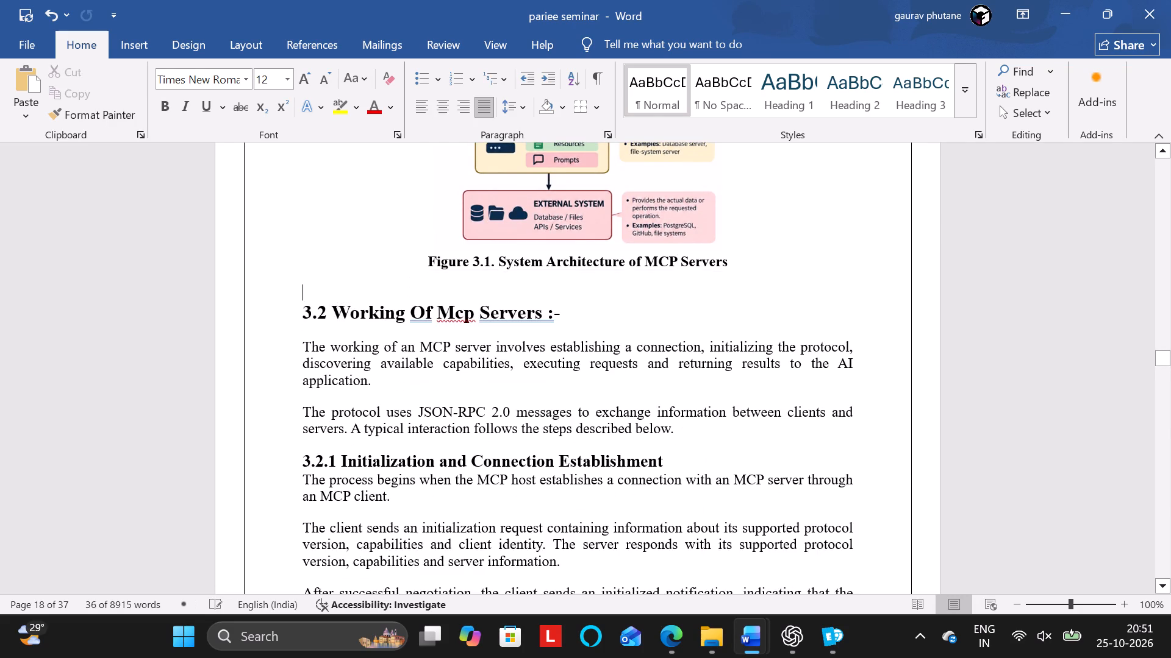
scroll(309, 293, "up", 3)
right_click(309, 293)
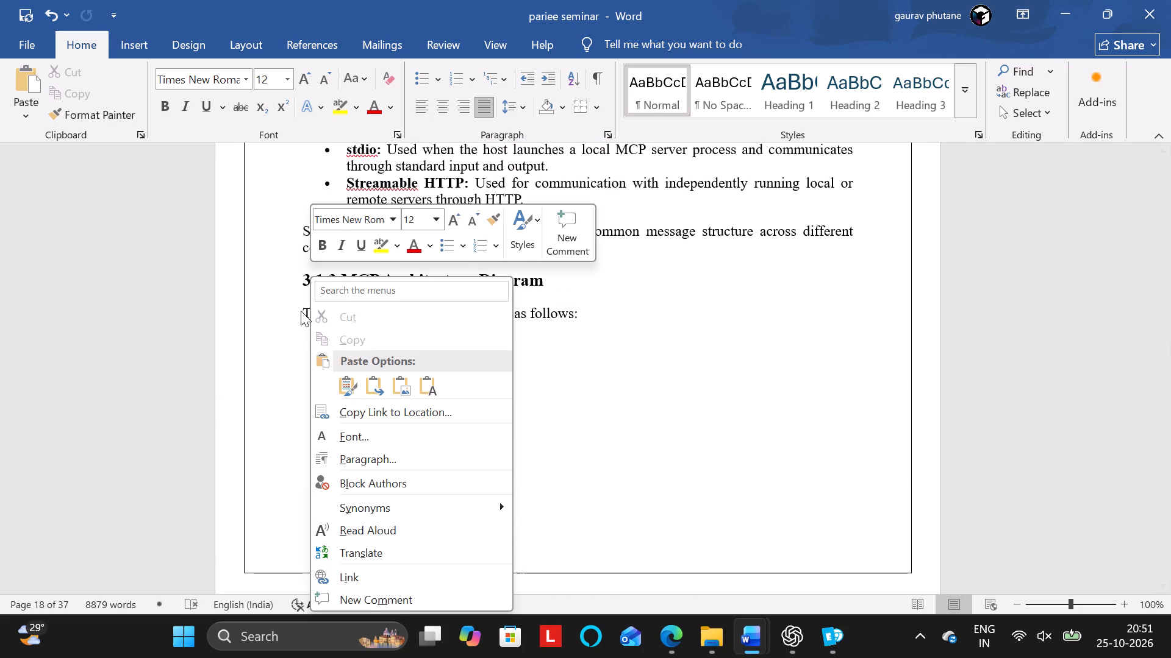
left_click(301, 311)
left_click(301, 311)
key("Return")
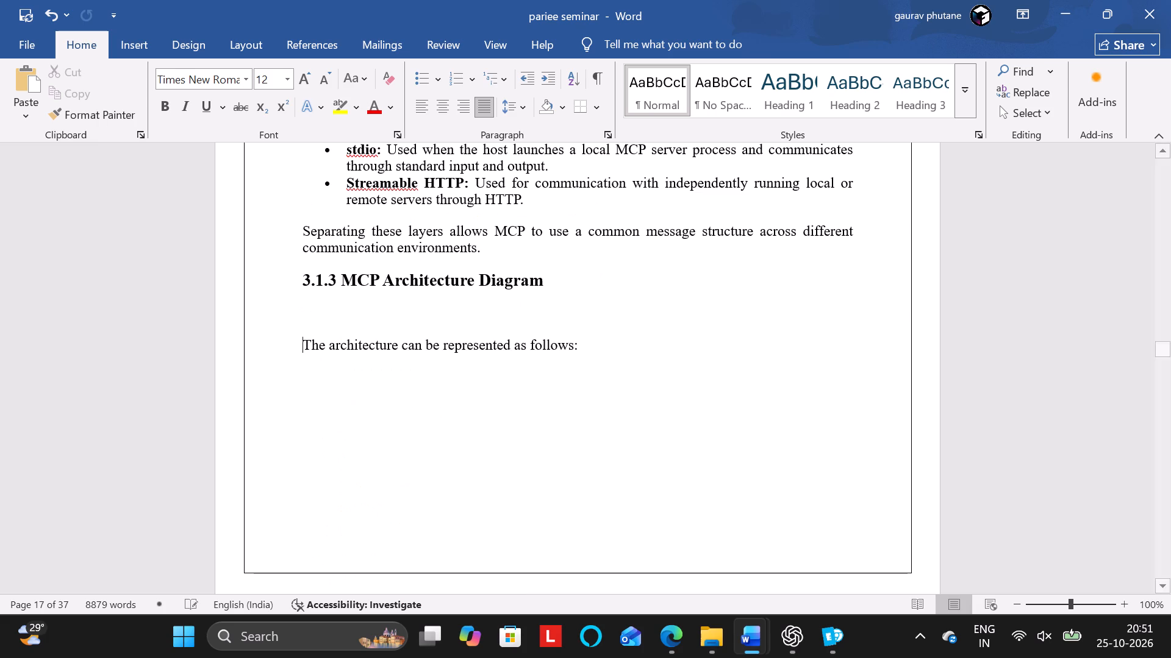
key("Up")
key("ctrl+v")
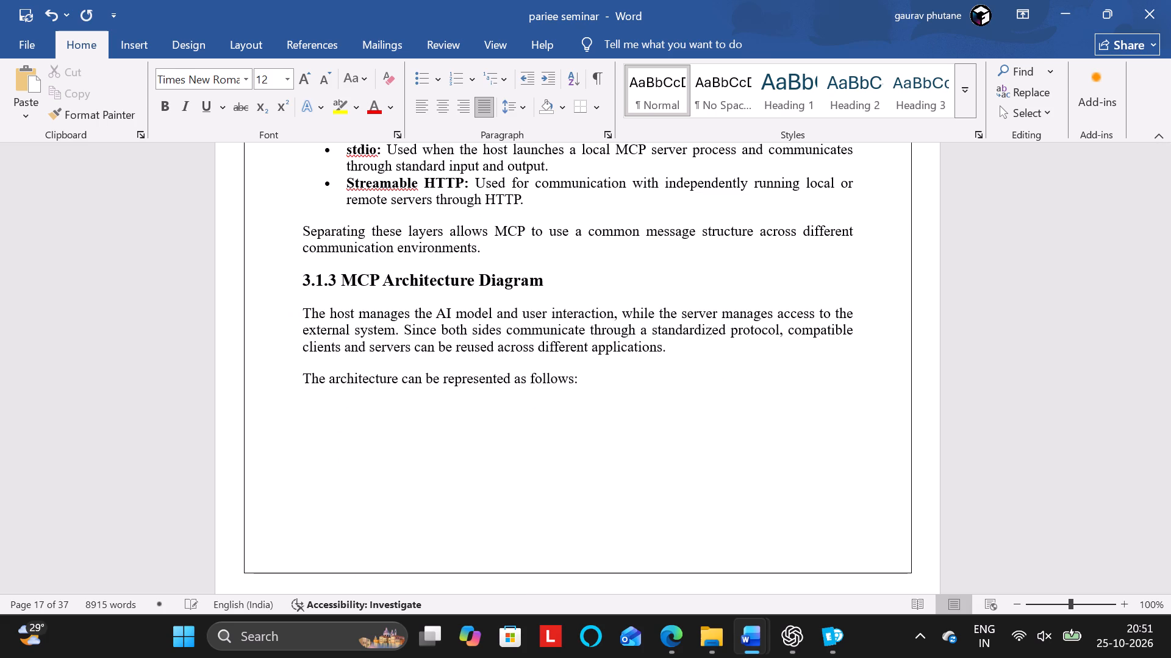
key("BackSpace")
Stretch the Figure 3.1 System Architecture diagram horizontally to about 8.96 cm wide, keeping its height at 10.94 cm.
scroll(503, 408, "down", 1)
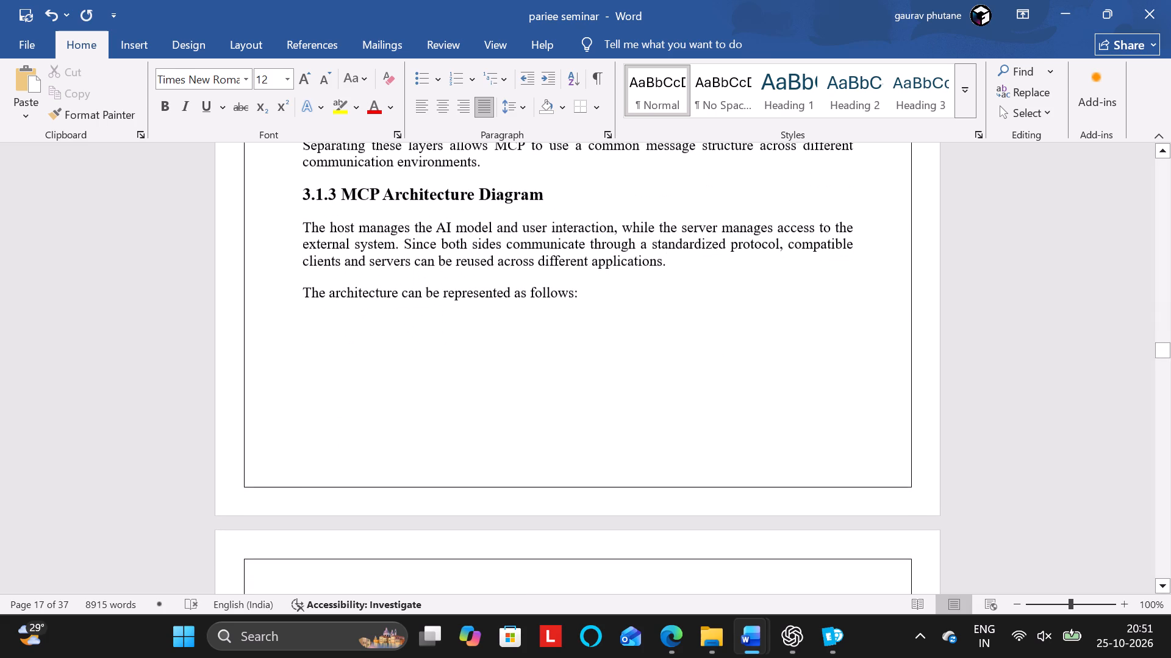
scroll(595, 333, "down", 3)
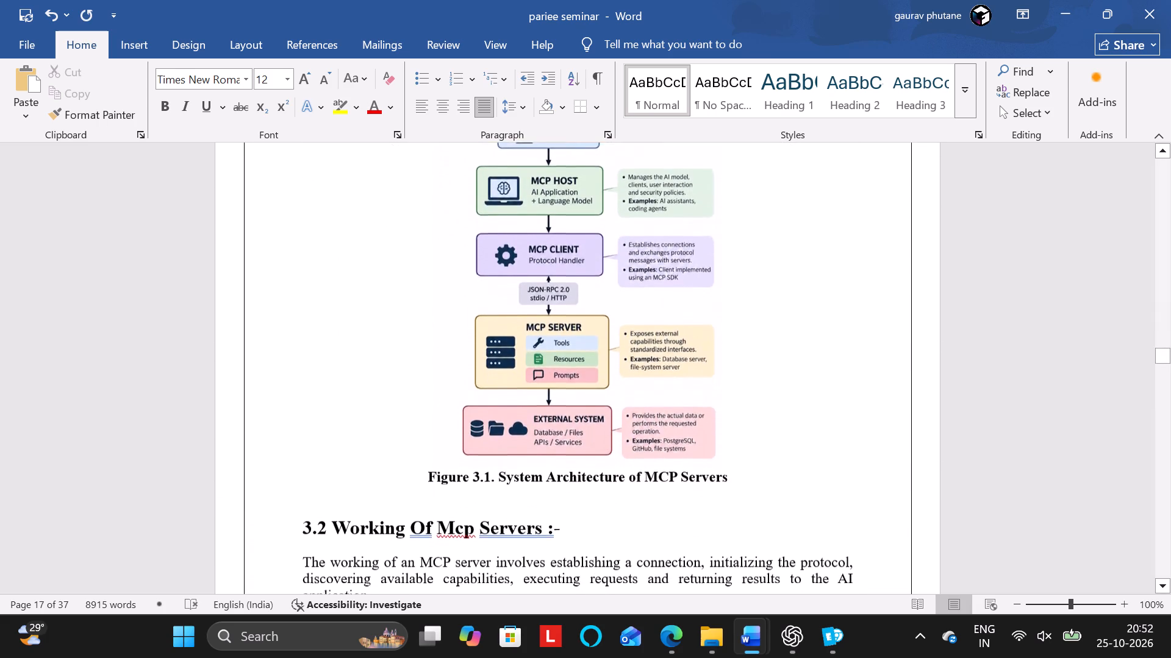
scroll(595, 333, "up", 2)
left_click(542, 294)
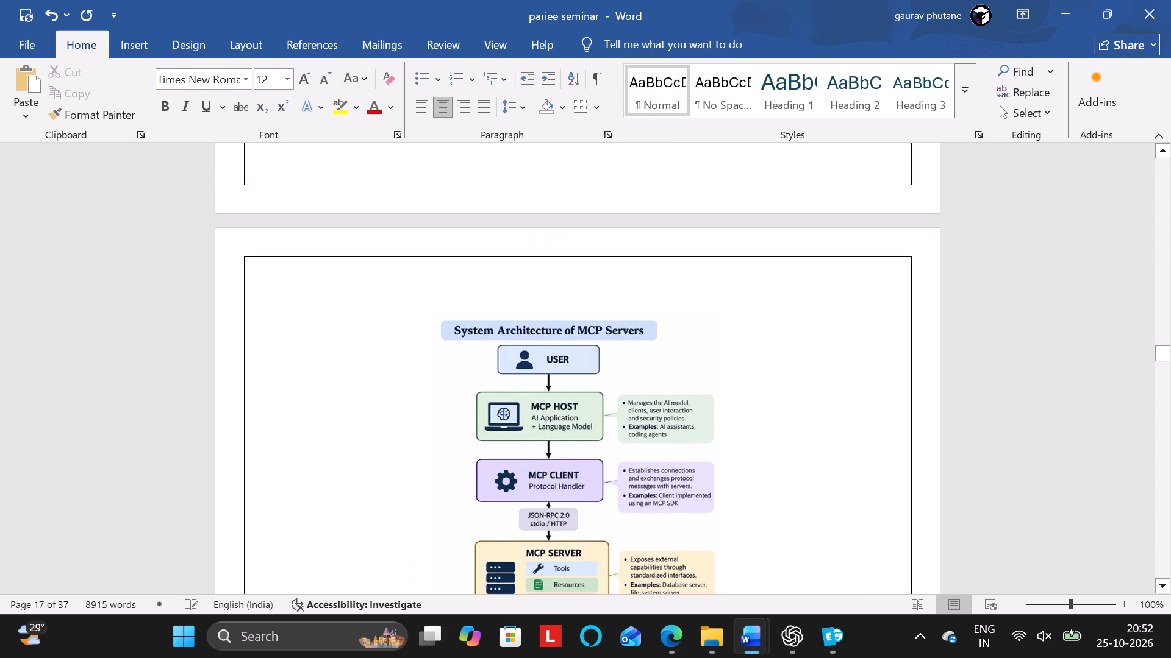
scroll(542, 294, "down", 1)
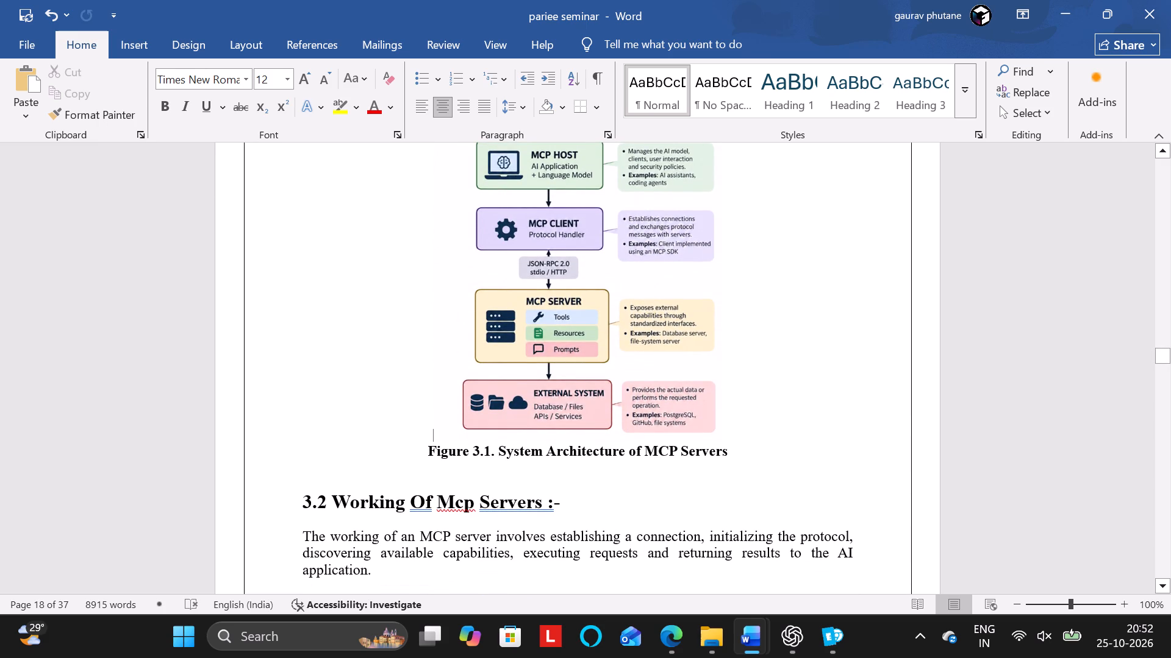
scroll(542, 294, "down", 1)
left_click(604, 228)
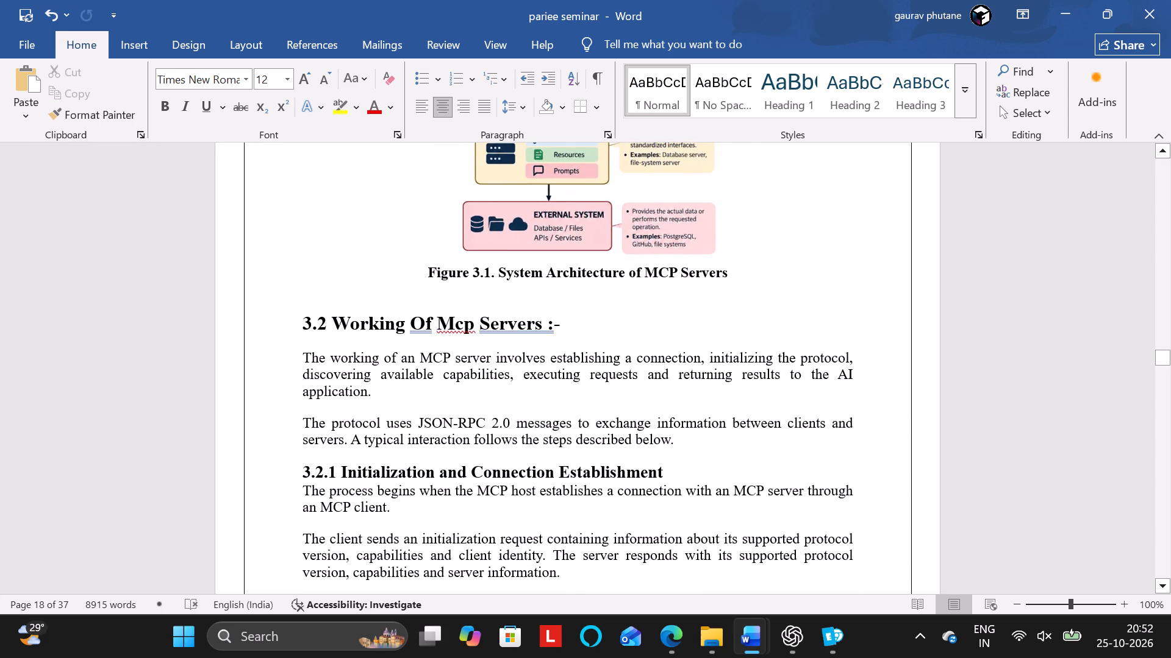
scroll(604, 228, "up", 1)
left_click_drag(718, 216, 735, 216)
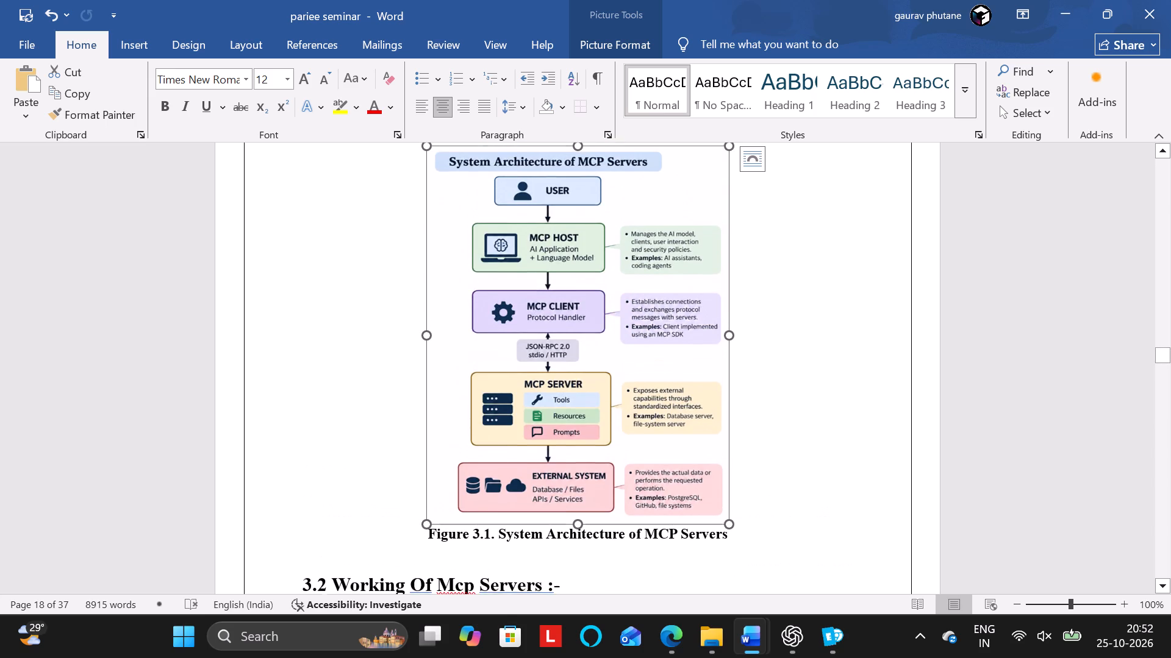
double_click(614, 270)
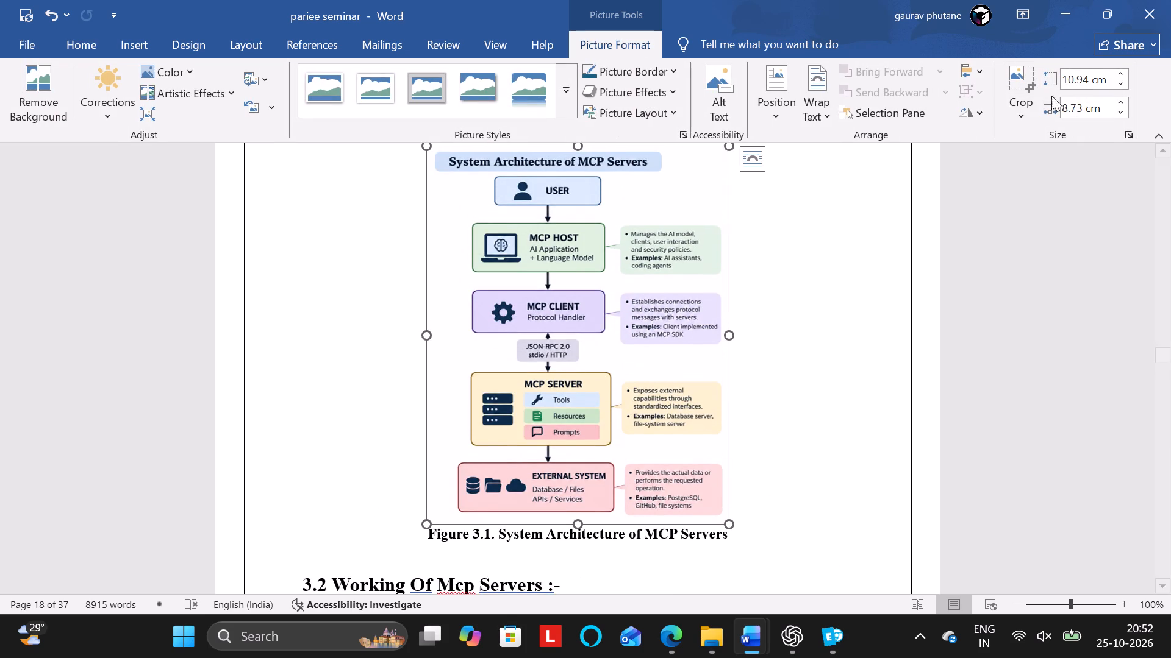
left_click_drag(727, 336, 743, 336)
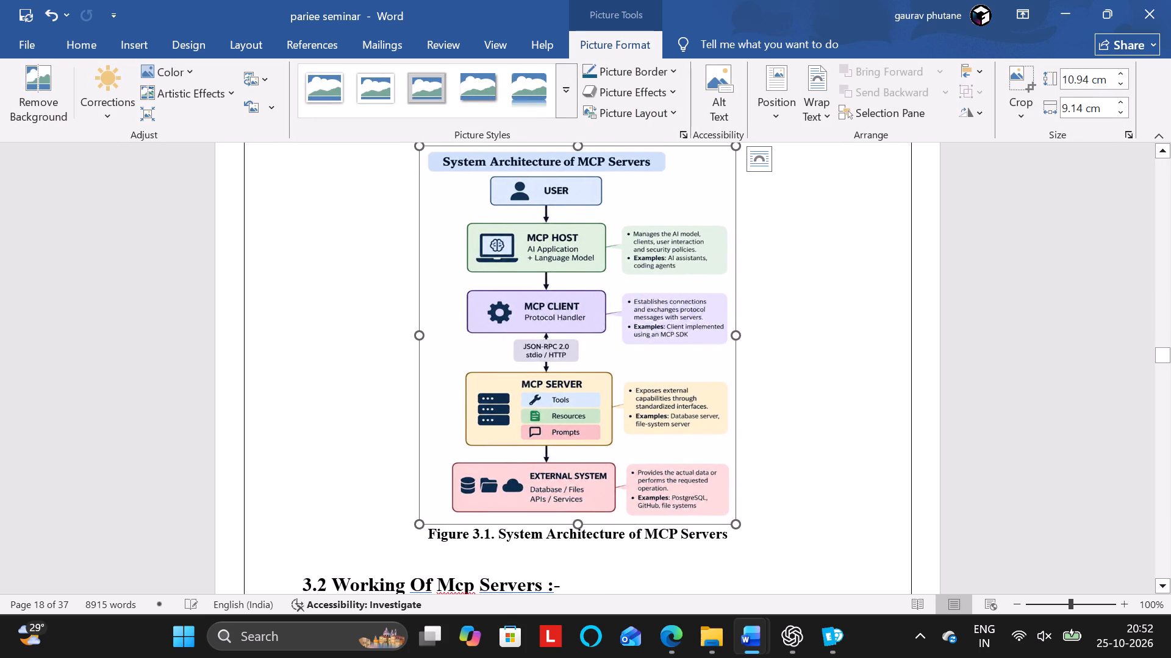
left_click_drag(737, 336, 736, 336)
left_click_drag(736, 336, 761, 336)
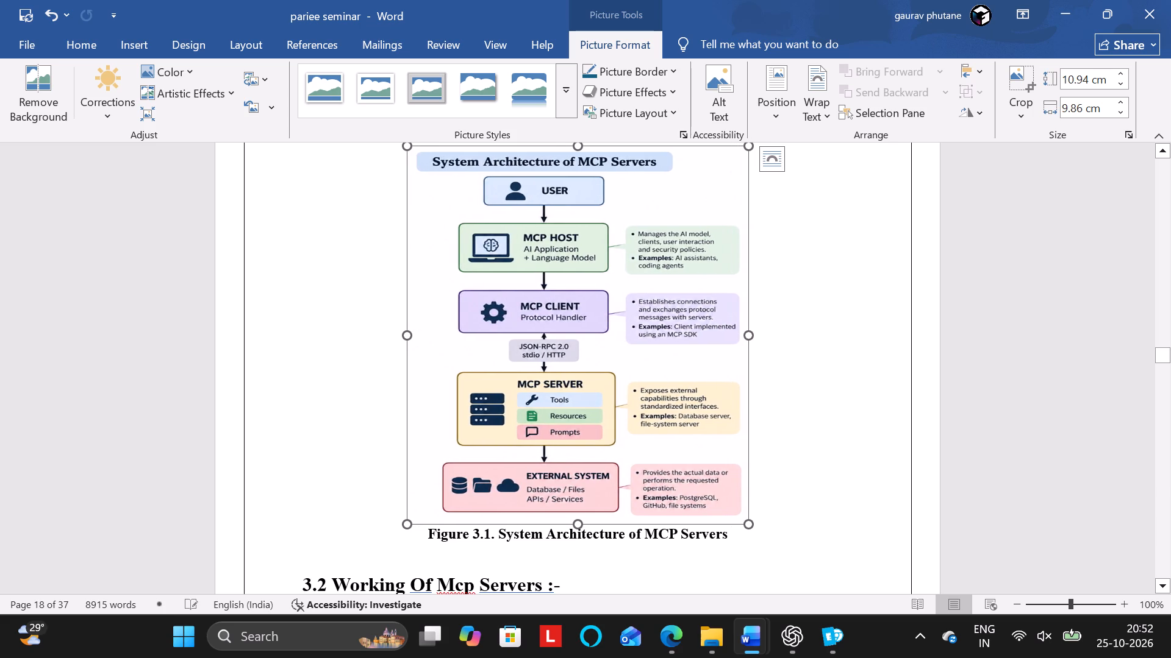
left_click(750, 335)
left_click_drag(750, 335, 732, 341)
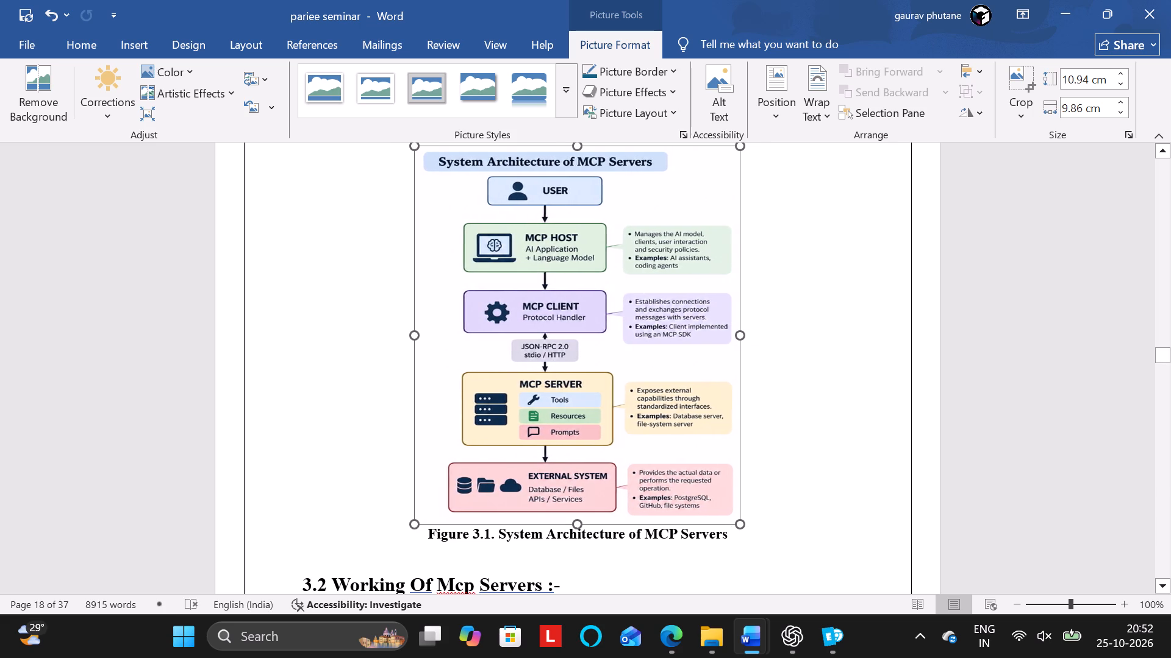
left_click_drag(732, 341, 729, 342)
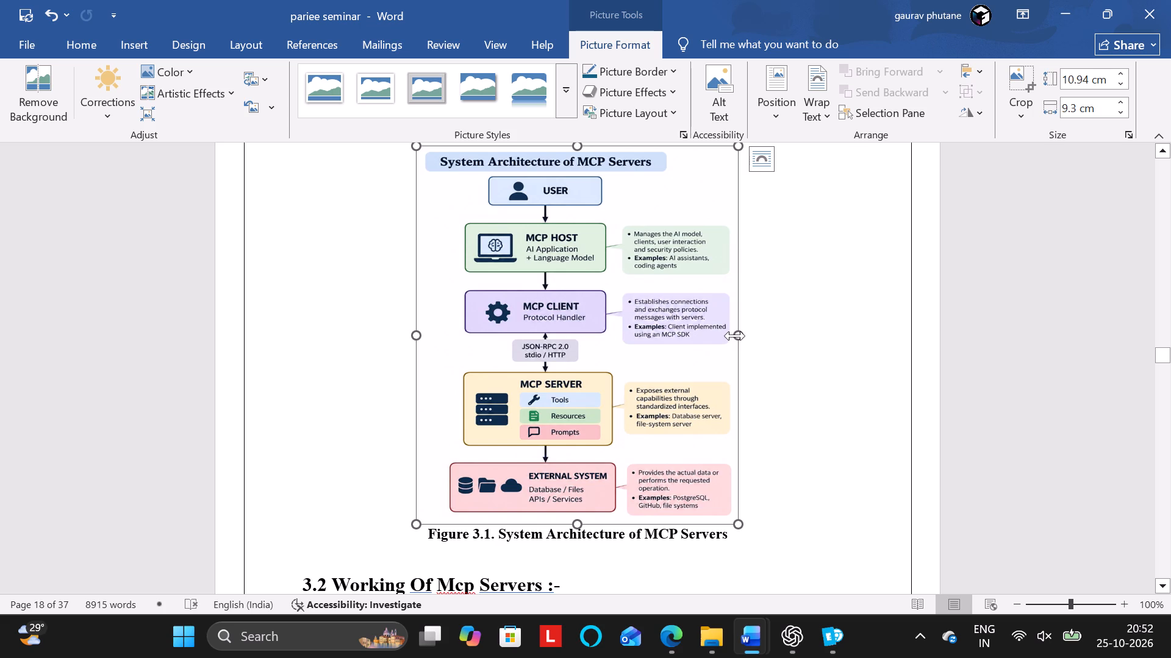
left_click(736, 335)
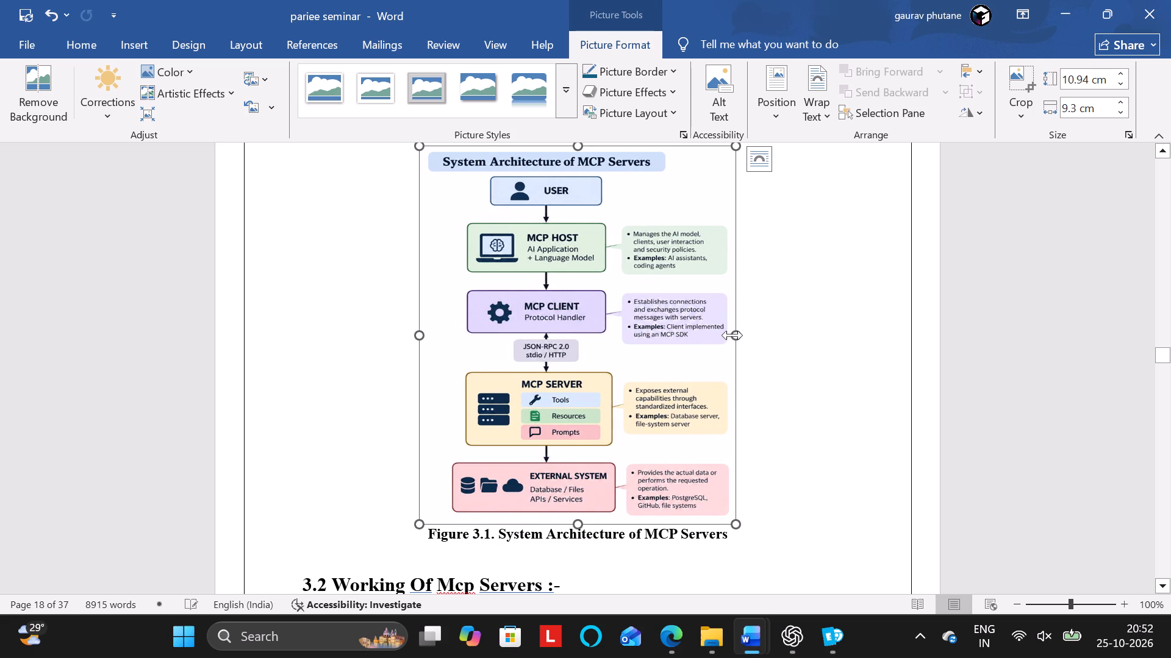
left_click(739, 334)
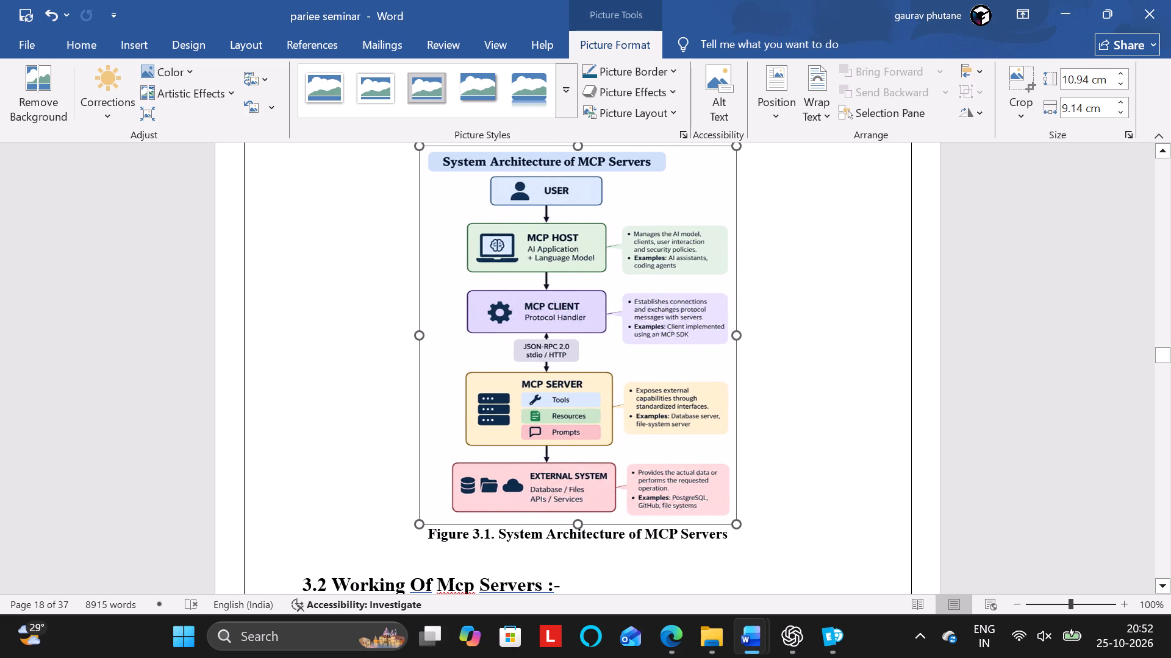
left_click_drag(736, 334, 729, 335)
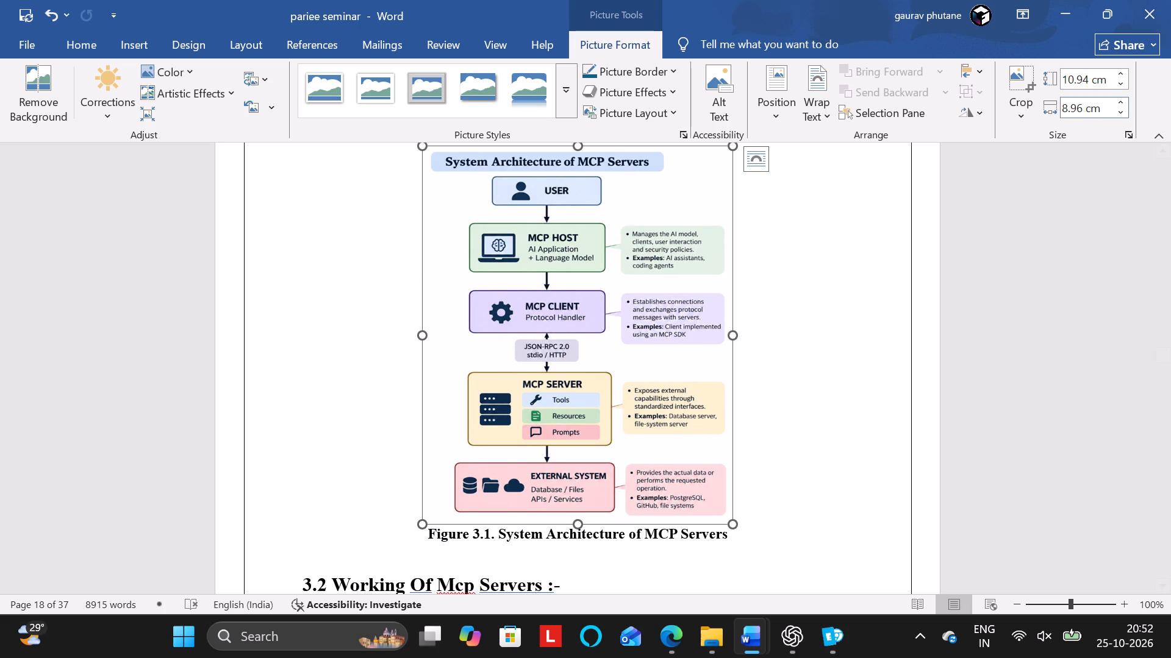
Set the Figure 3.1 diagram's width to exactly 9 cm, undo and reapply that change, and deselect the picture.
left_click(1076, 104)
type("9 cm")
key("Return")
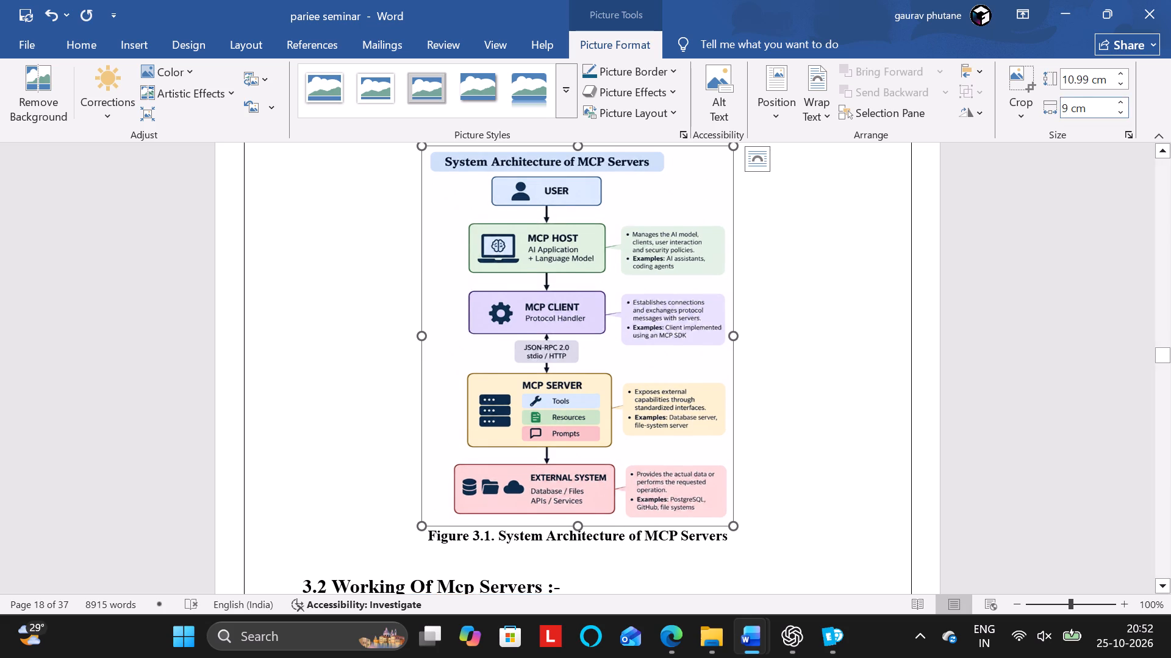
key("ctrl+z")
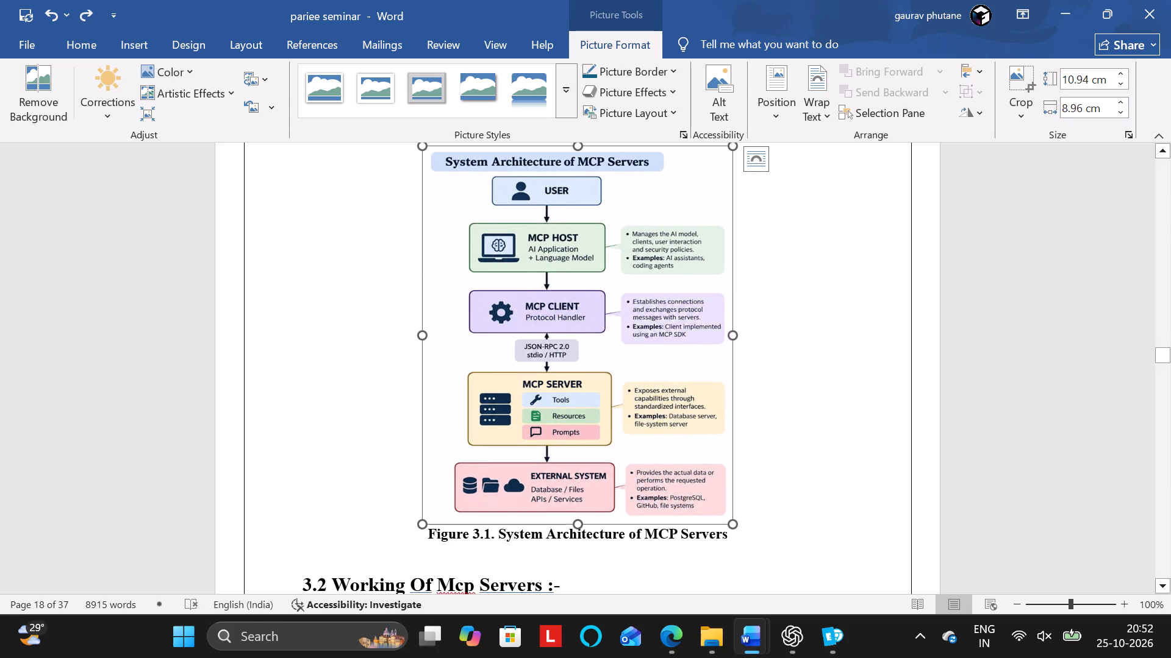
key("ctrl+y")
left_click(878, 336)
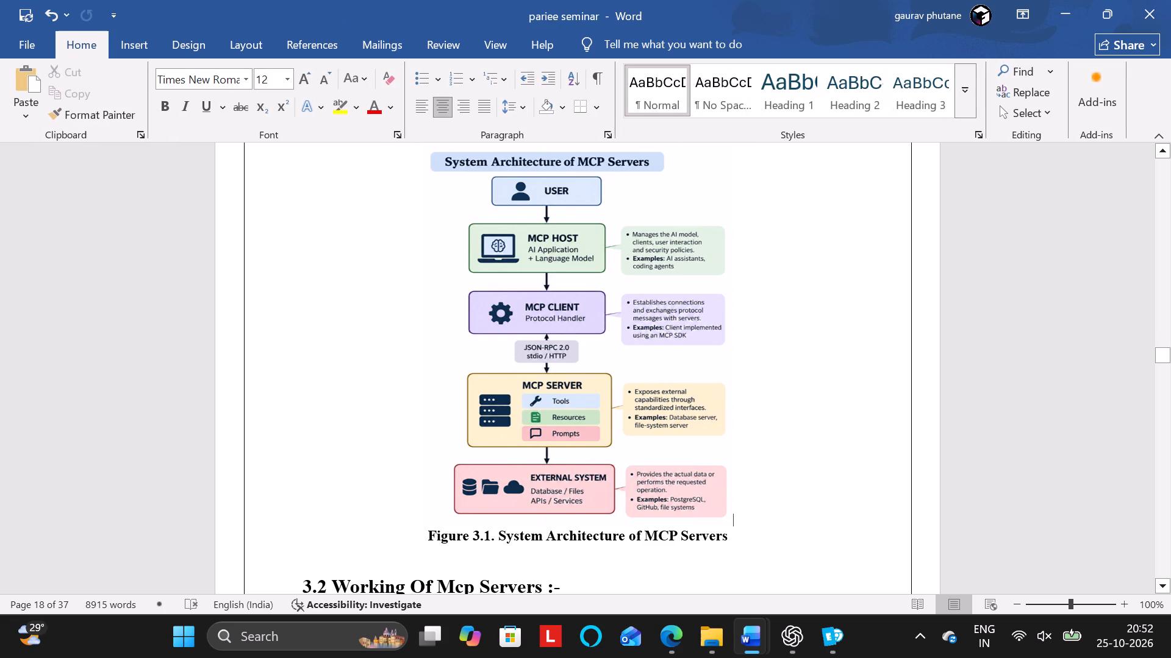
Compare the 3.2.1 Initialization and Connection Establishment heading's size and spacing with the 3.1.2 Architectural Layers heading and continue to 3.2.2 Capability Discovery.
scroll(878, 336, "down", 2)
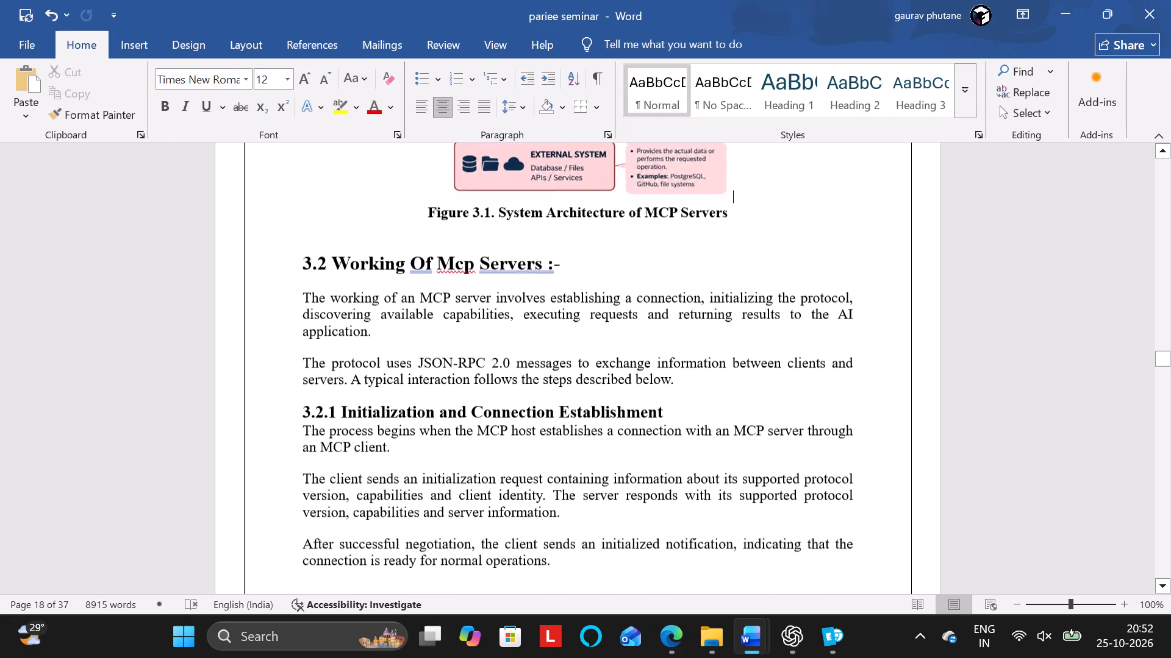
scroll(878, 336, "down", 1)
left_click(633, 374)
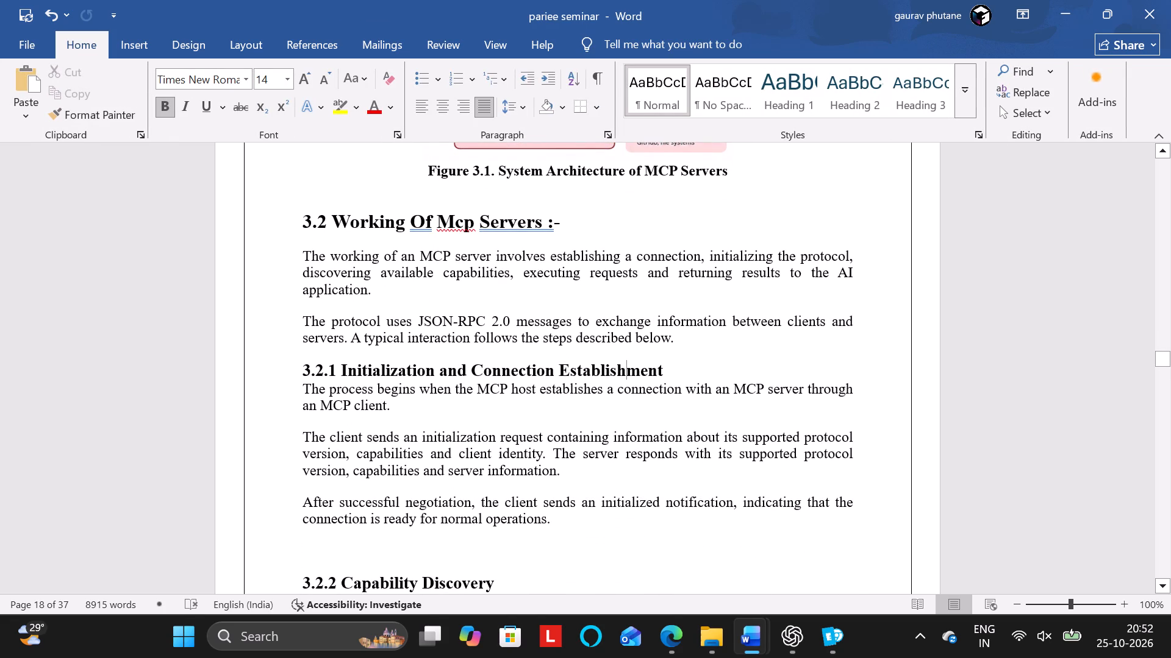
left_click(697, 366)
scroll(697, 366, "down", 1)
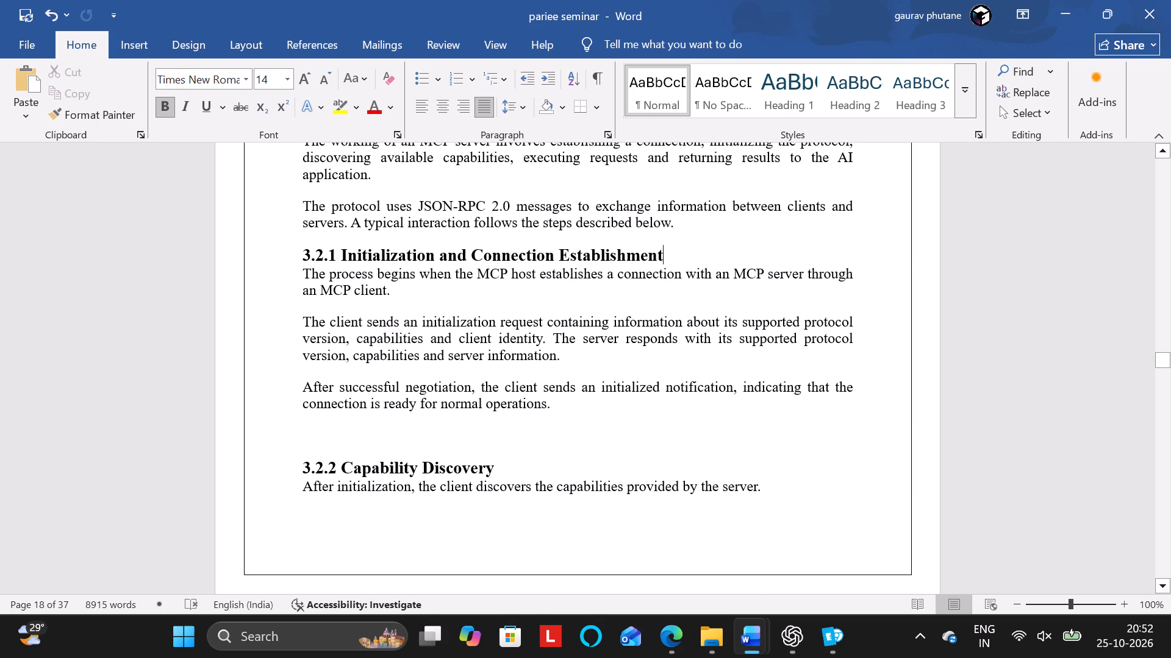
left_click_drag(678, 258, 295, 261)
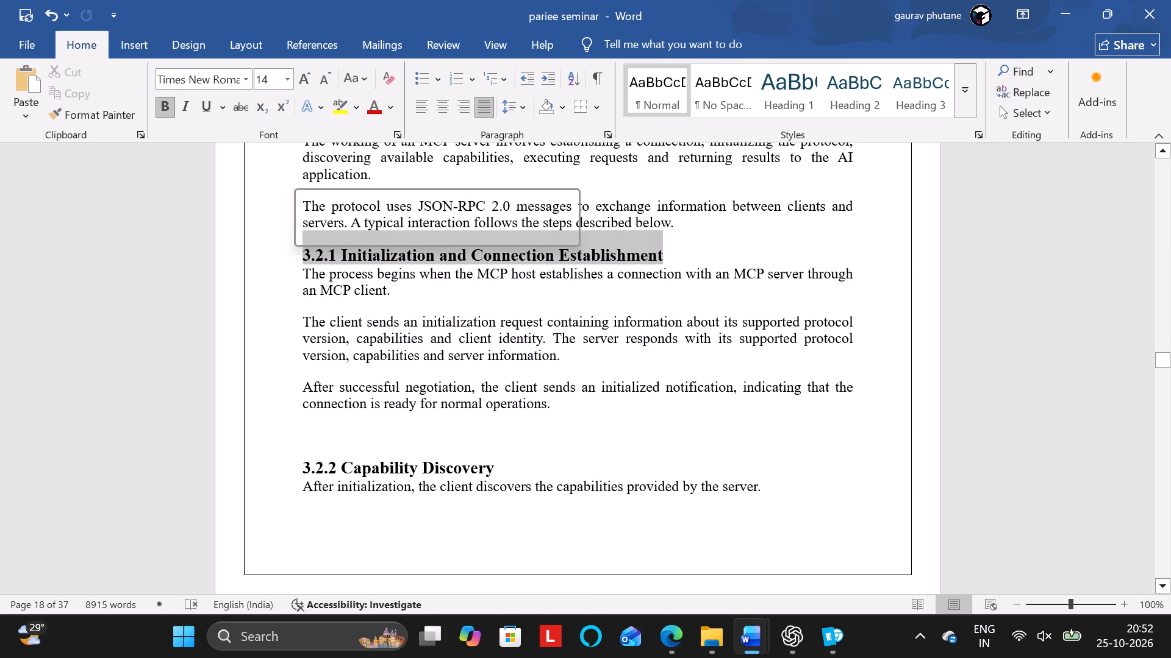
scroll(295, 261, "up", 5)
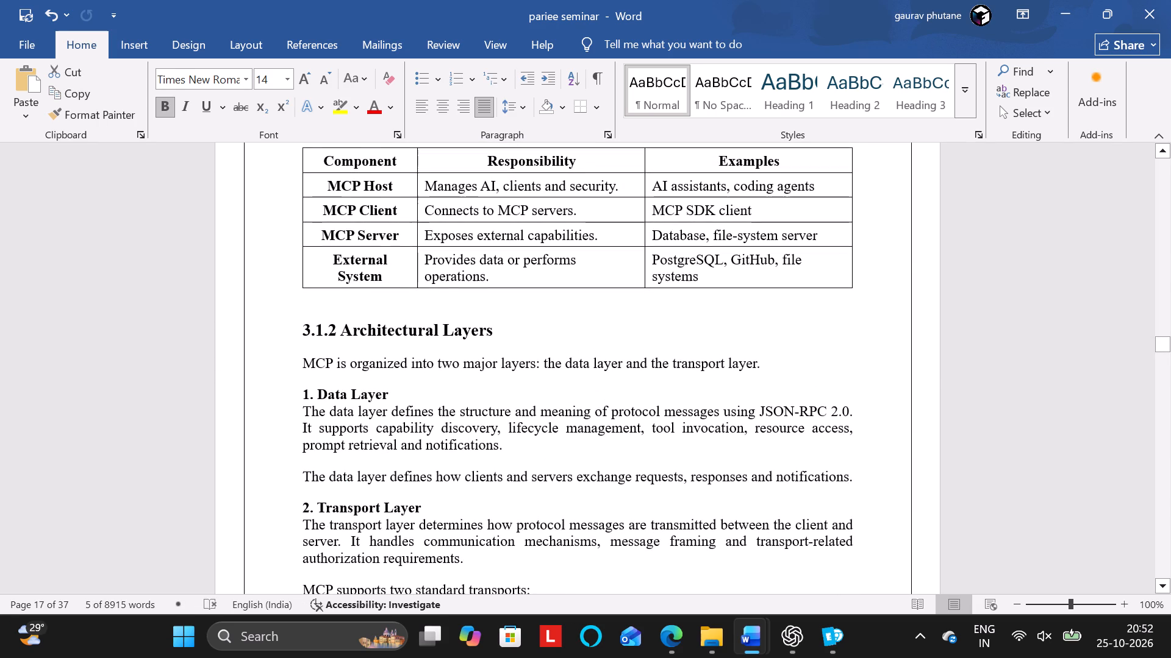
left_click(376, 327)
scroll(376, 327, "down", 2)
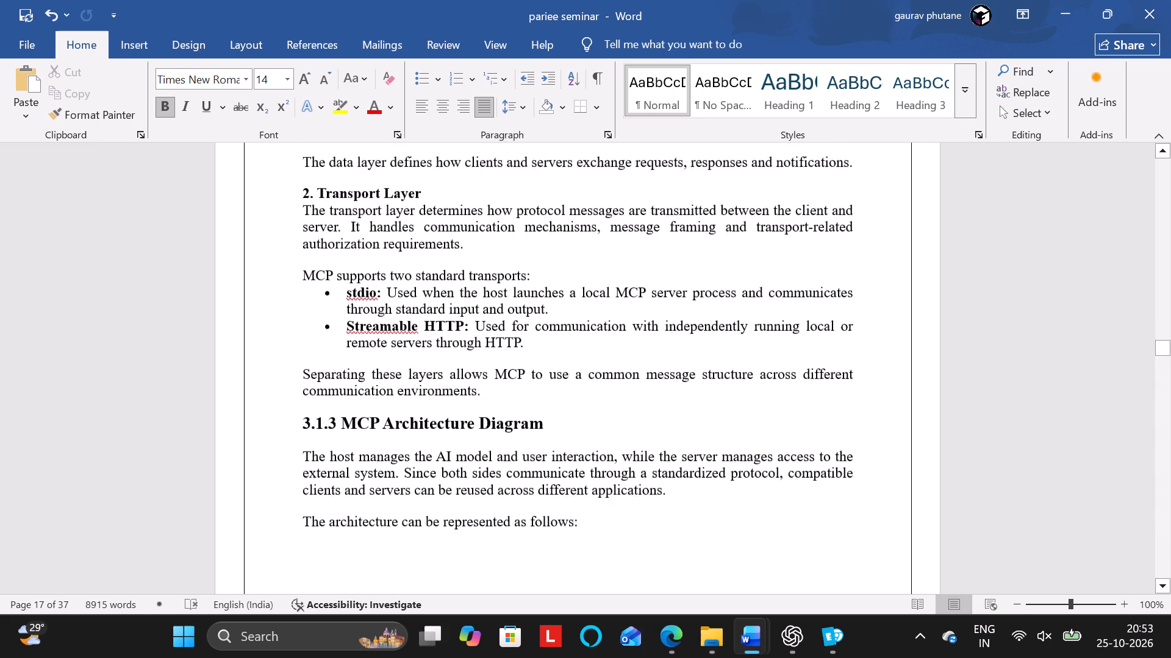
scroll(376, 327, "down", 4)
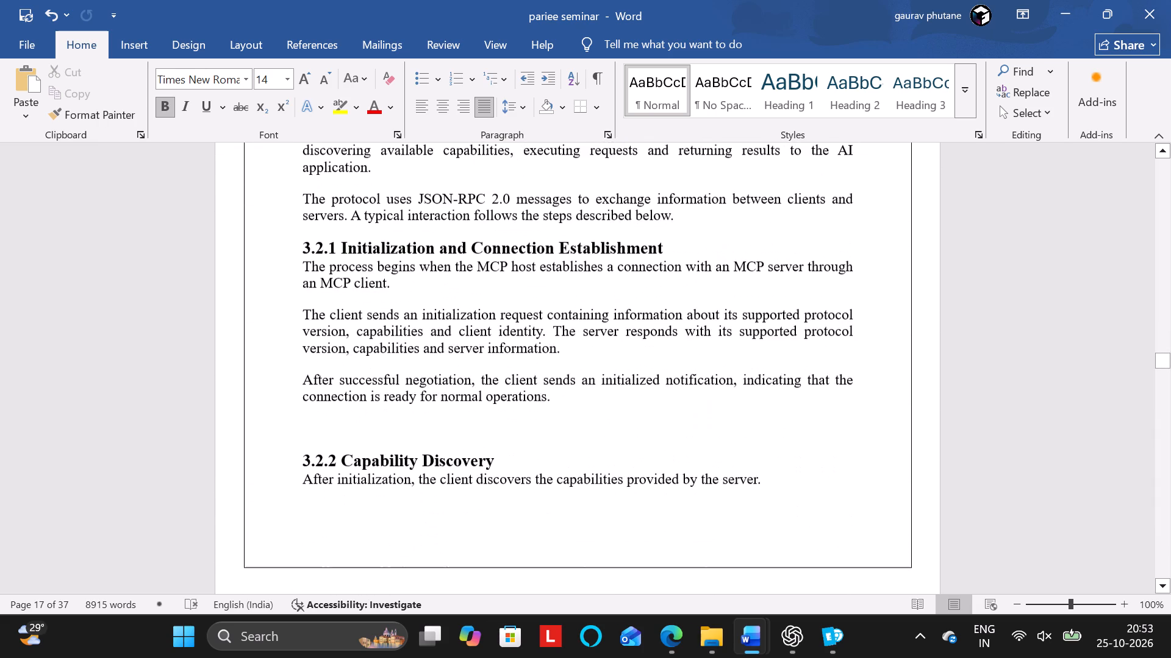
scroll(376, 327, "down", 1)
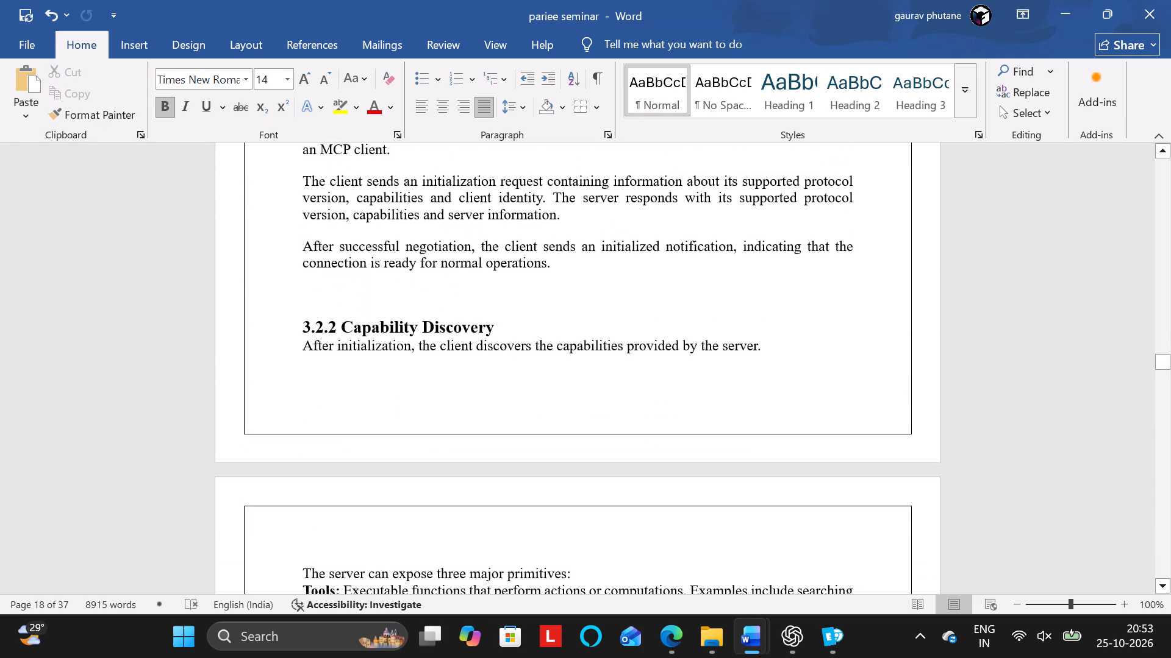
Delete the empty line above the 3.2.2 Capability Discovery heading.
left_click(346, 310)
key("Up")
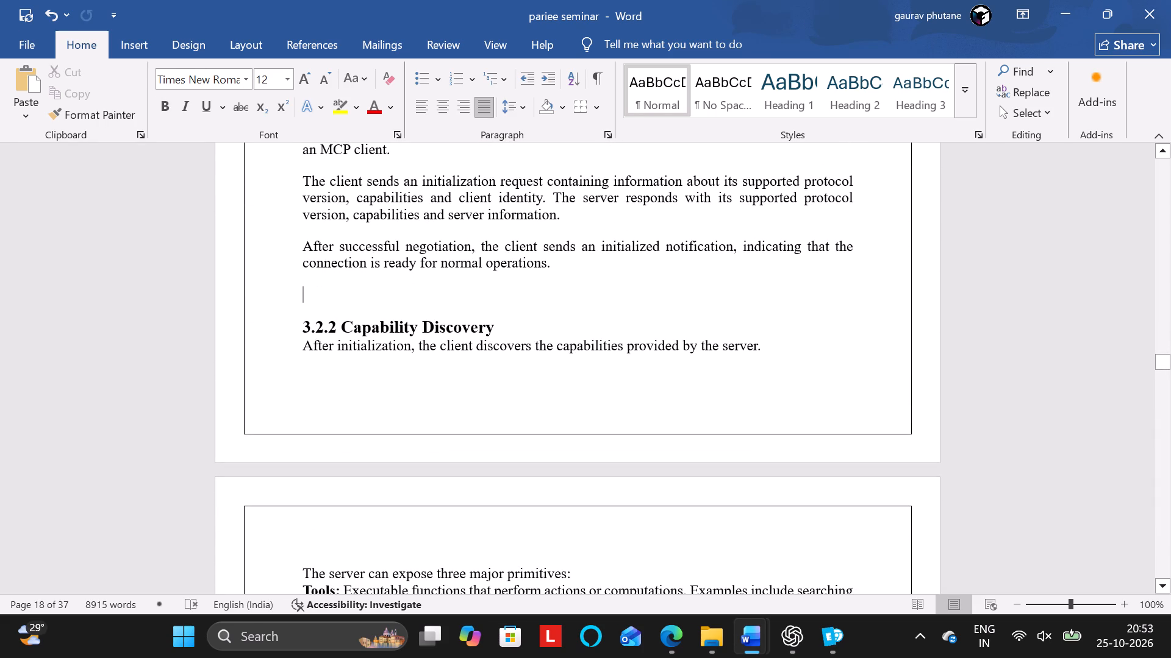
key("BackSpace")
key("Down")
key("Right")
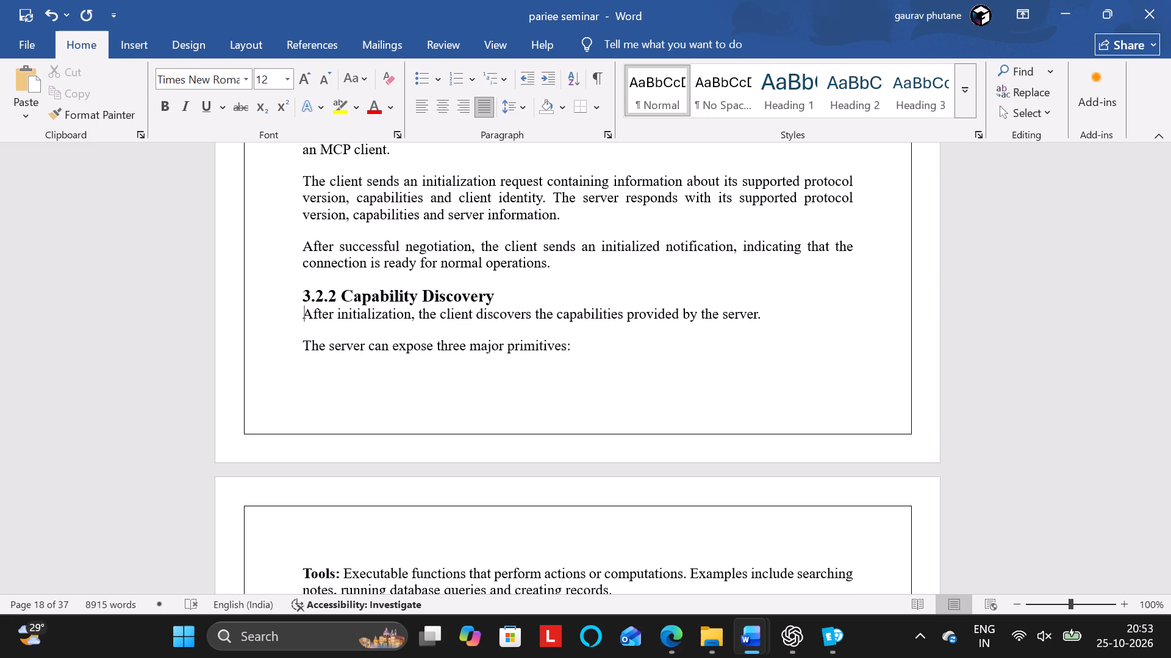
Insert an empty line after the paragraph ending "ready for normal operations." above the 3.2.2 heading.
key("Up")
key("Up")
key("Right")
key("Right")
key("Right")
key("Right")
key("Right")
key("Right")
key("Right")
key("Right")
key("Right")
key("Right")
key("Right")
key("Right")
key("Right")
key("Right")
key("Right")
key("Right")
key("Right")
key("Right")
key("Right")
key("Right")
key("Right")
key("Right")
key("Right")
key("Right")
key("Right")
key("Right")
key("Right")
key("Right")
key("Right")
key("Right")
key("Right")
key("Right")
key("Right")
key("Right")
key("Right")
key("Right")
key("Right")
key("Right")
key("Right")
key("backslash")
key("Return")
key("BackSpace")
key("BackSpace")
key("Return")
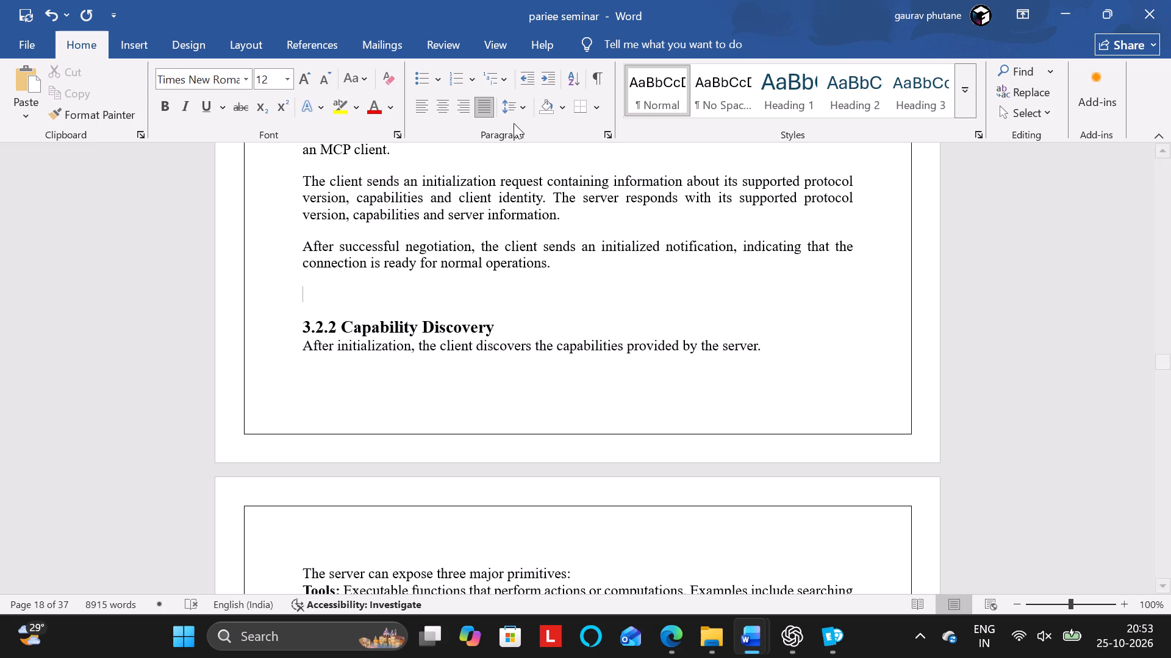
Remove the space before the empty paragraph above the 3.2.2 Capability Discovery heading.
left_click(519, 107)
left_click(518, 278)
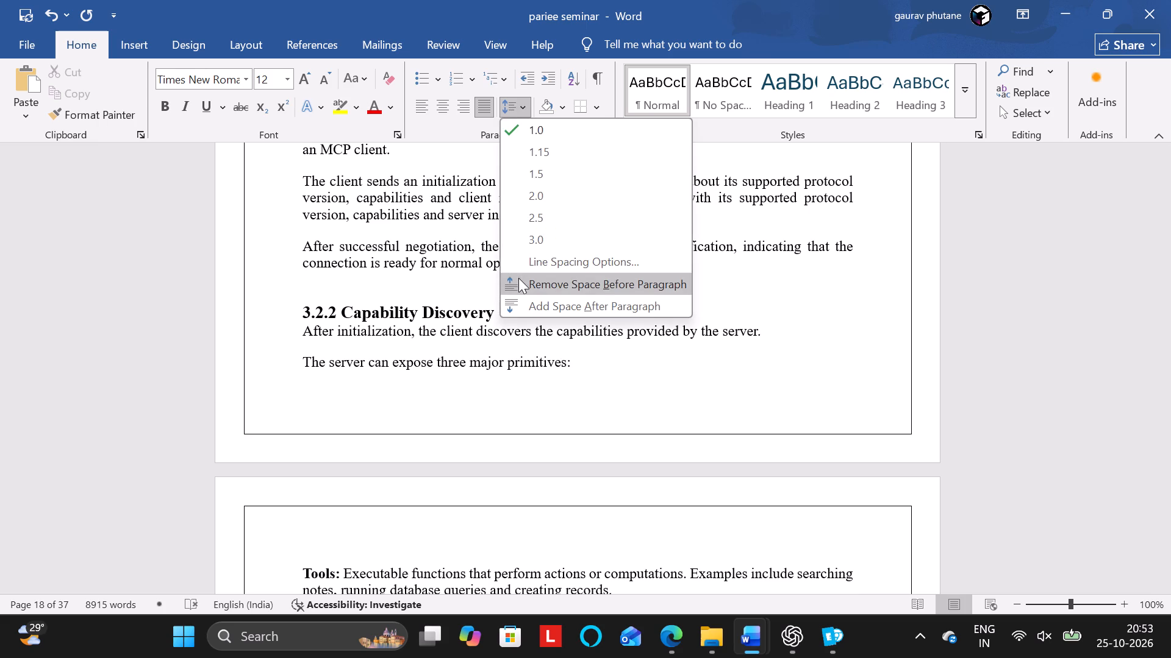
Review the layout of sections 3.2.2 to 3.2.4, return to section 3.2, and check the font size of its main heading.
scroll(455, 338, "down", 1)
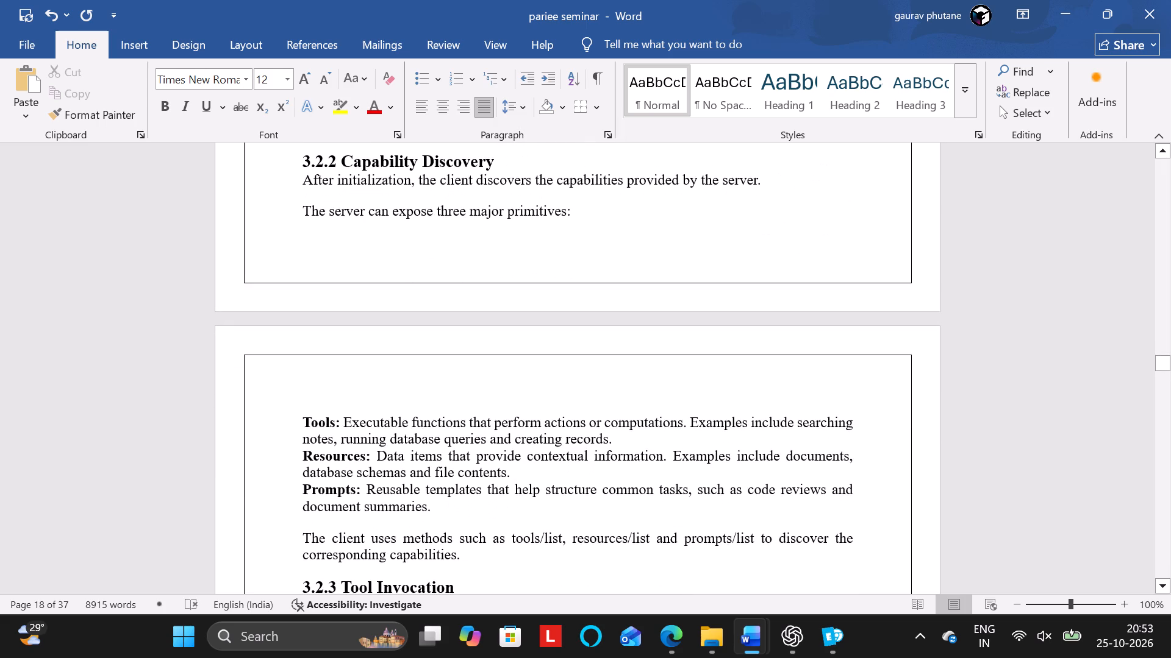
scroll(455, 338, "down", 3)
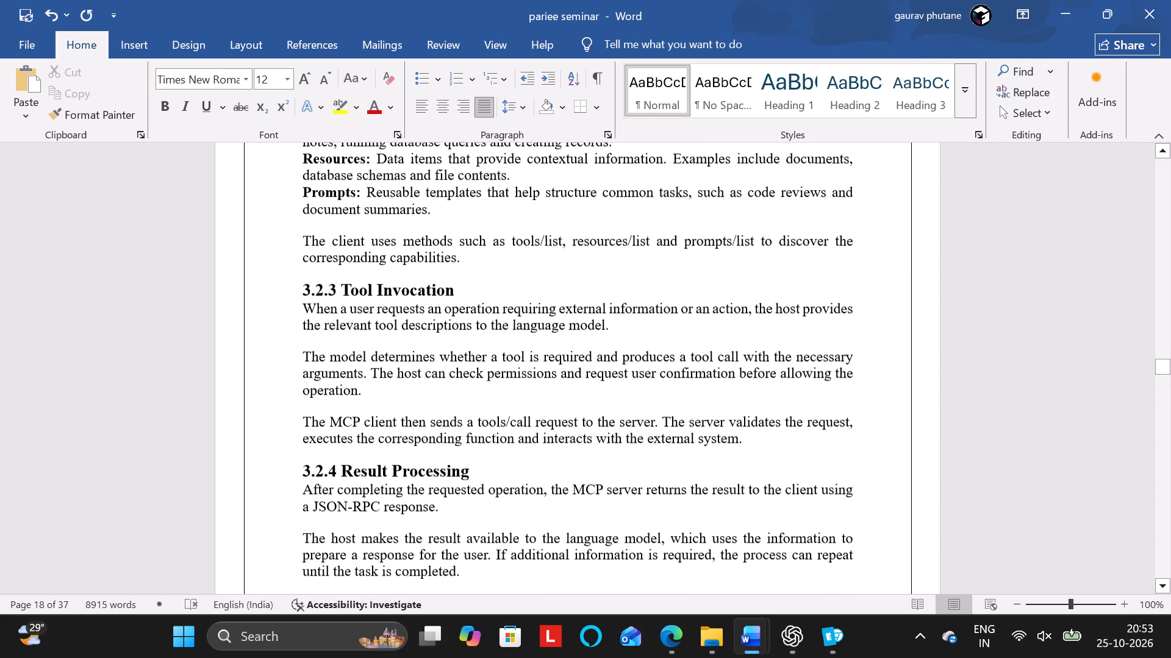
scroll(455, 338, "down", 2)
scroll(455, 338, "up", 1)
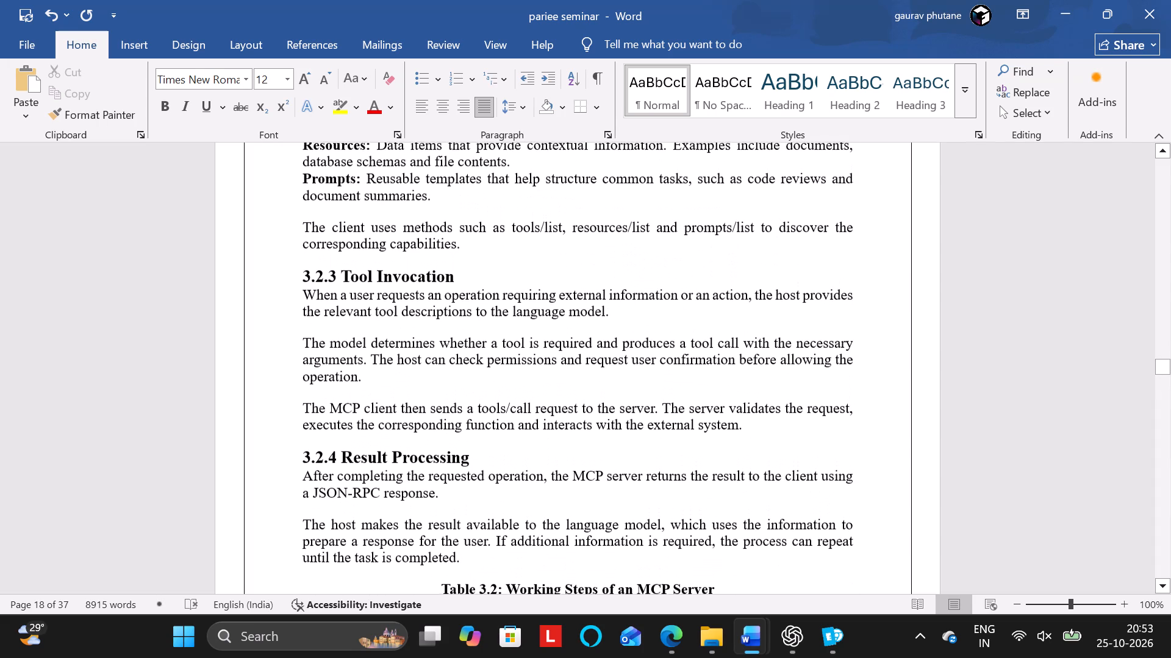
scroll(455, 338, "up", 1)
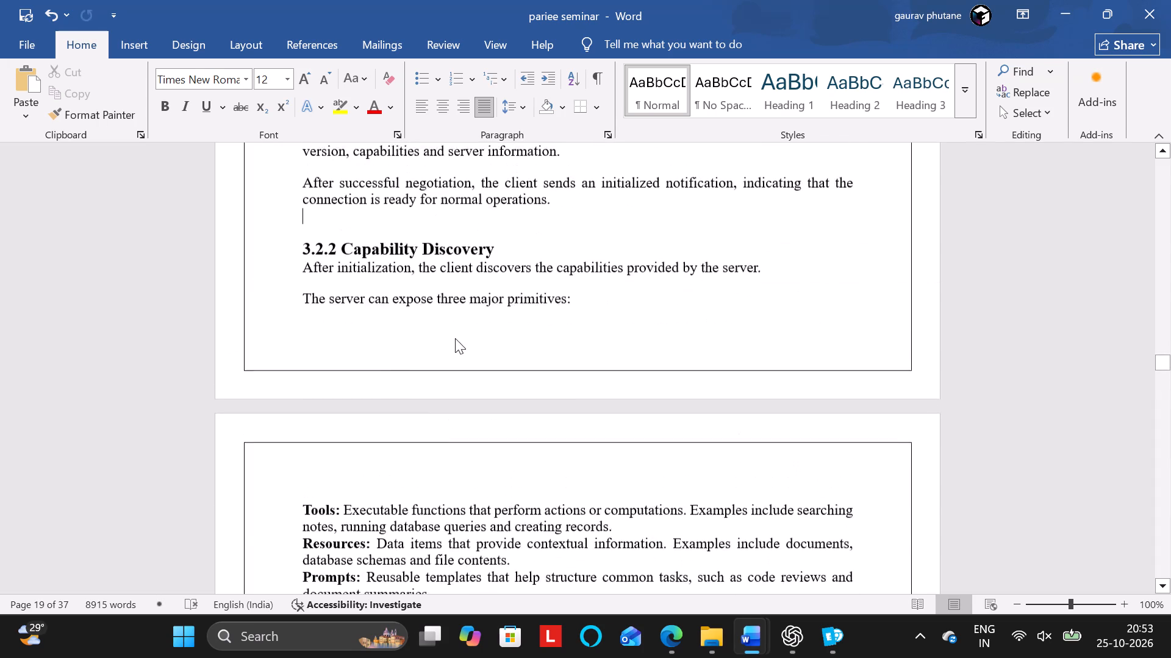
scroll(455, 338, "up", 2)
scroll(455, 338, "down", 1)
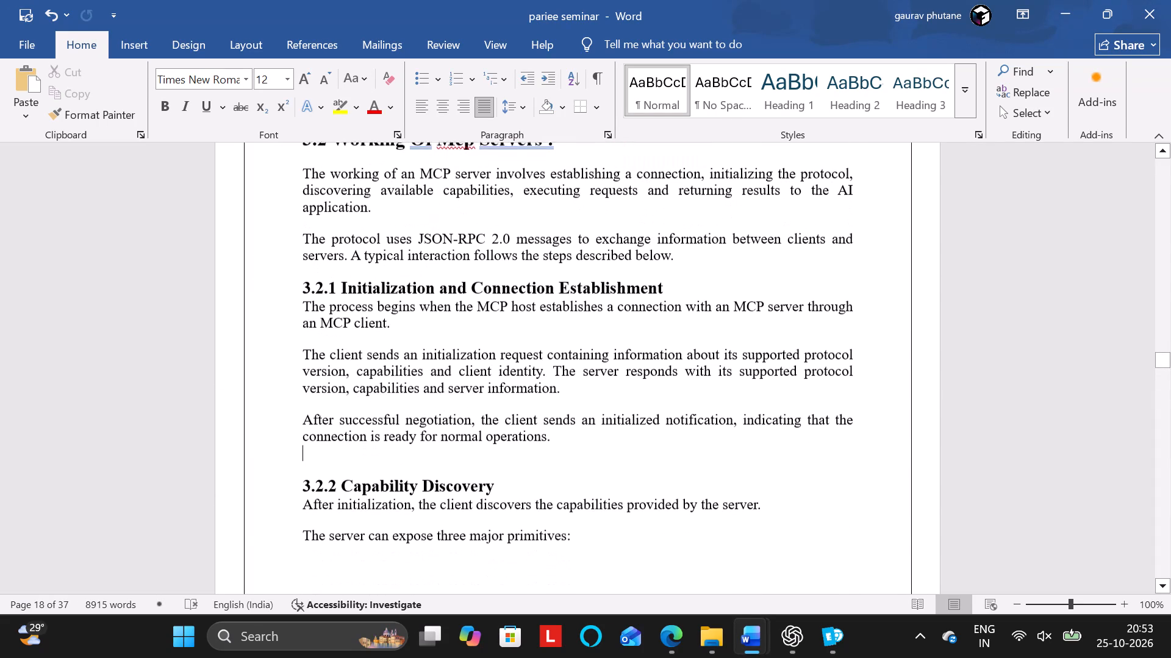
scroll(676, 285, "up", 1)
left_click(521, 206)
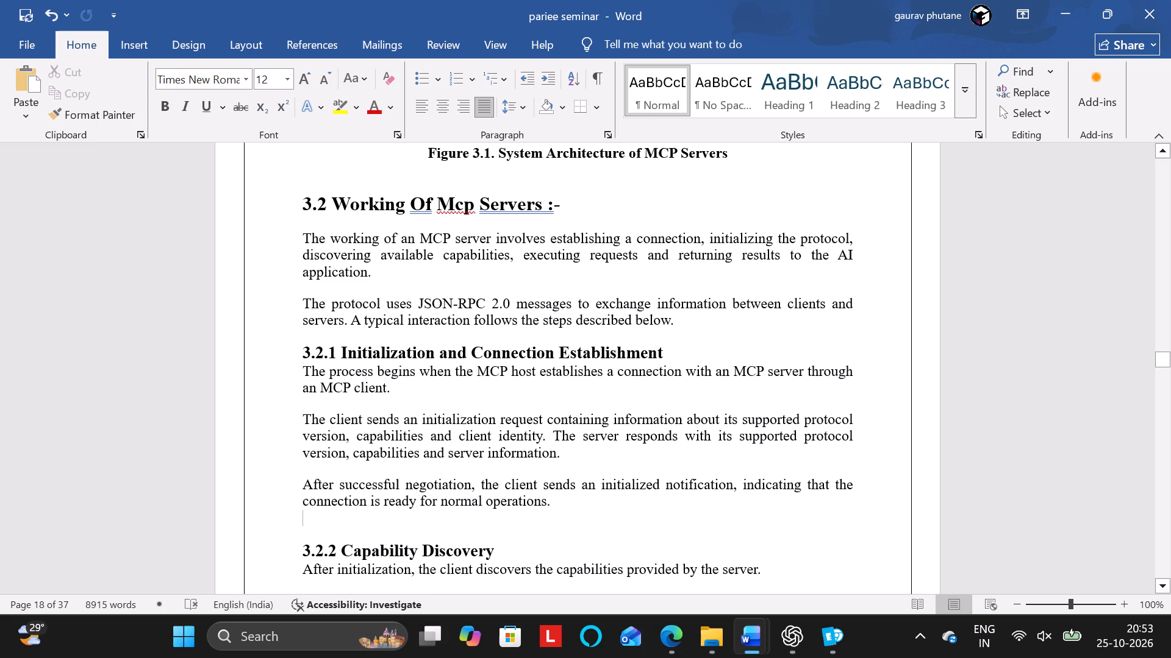
Reduce the whole 3.2.1 Initialization and Connection Establishment heading to font size 12.
left_click_drag(678, 355, 460, 356)
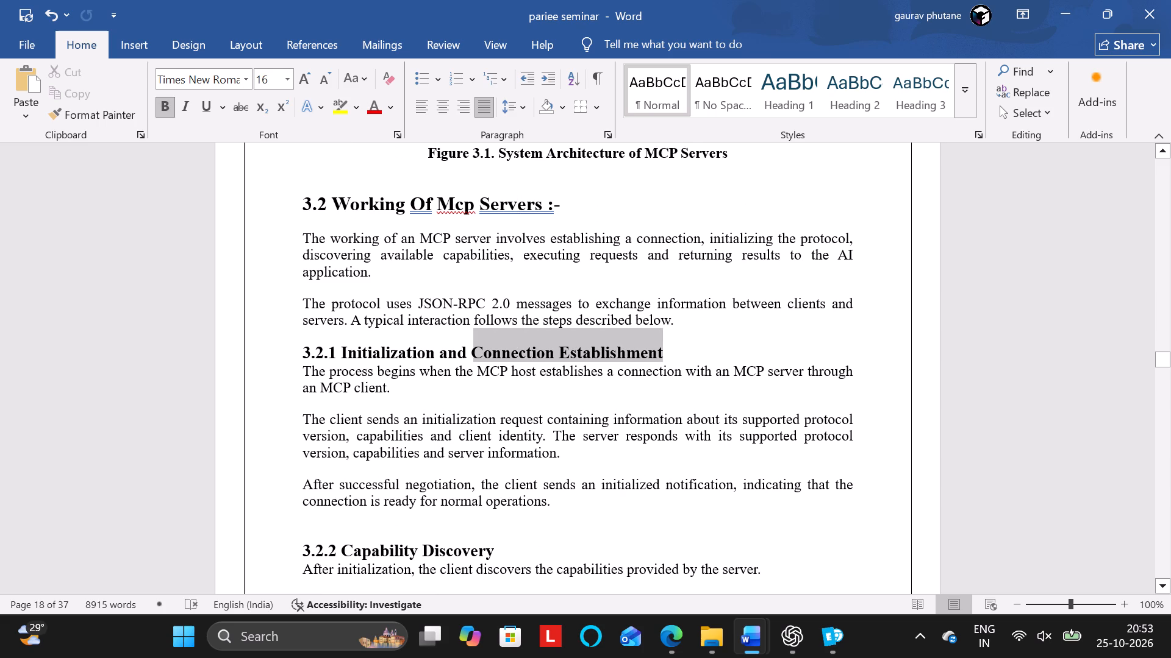
left_click_drag(460, 356, 304, 352)
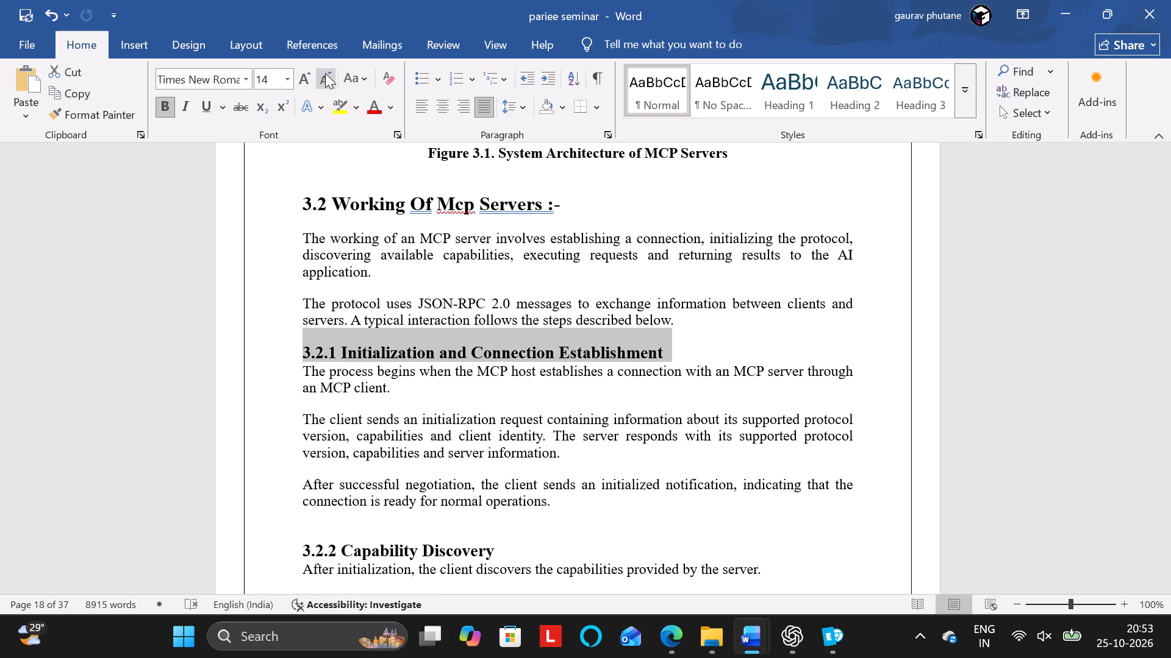
left_click(325, 73)
Reduce the 3.2.2 Capability Discovery heading to font size 12.
scroll(478, 475, "down", 1)
left_click_drag(518, 359, 299, 348)
left_click(323, 72)
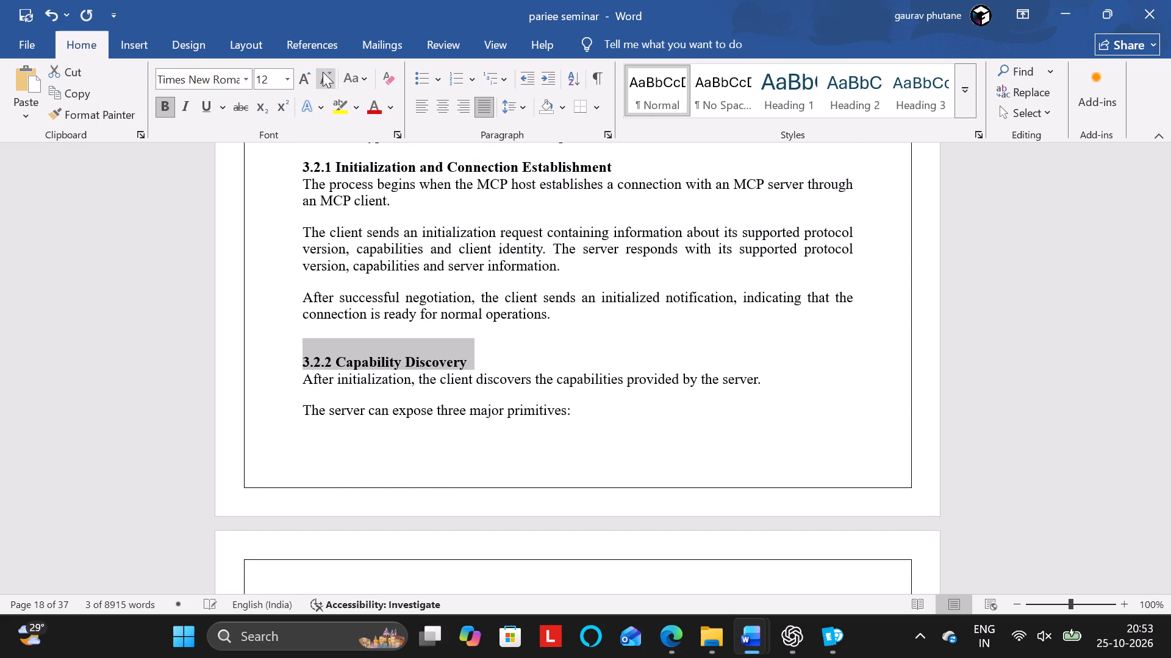
Remove the space before the 3.2.2 Capability Discovery heading paragraph.
scroll(414, 367, "down", 2)
scroll(487, 364, "up", 1)
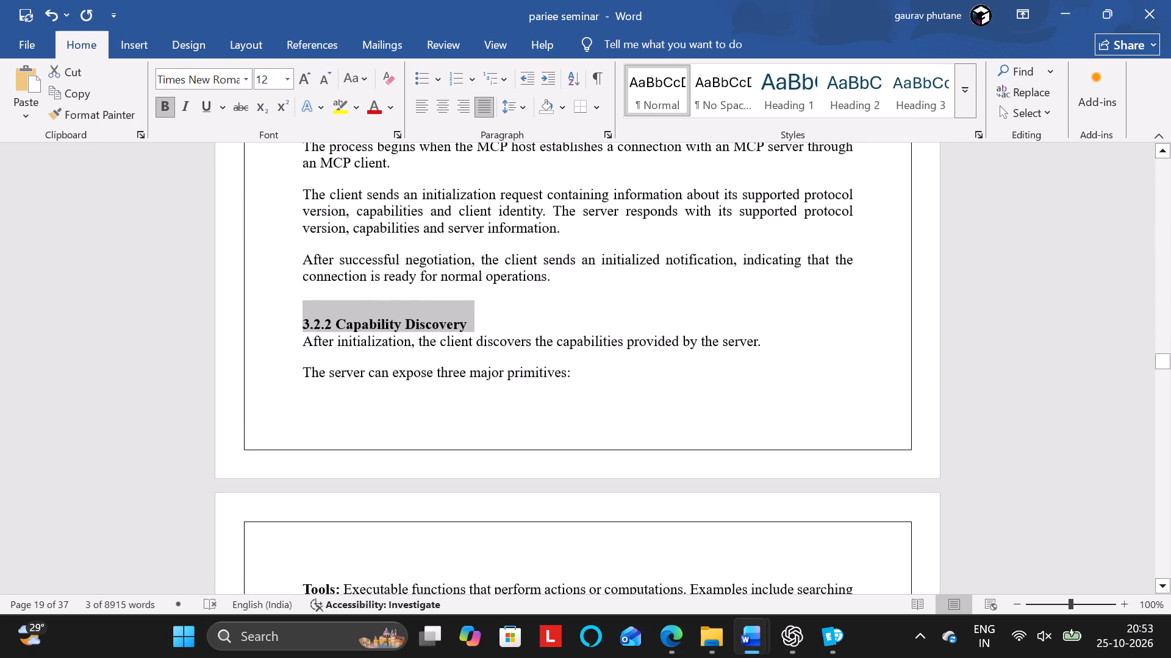
left_click(515, 303)
left_click(487, 295)
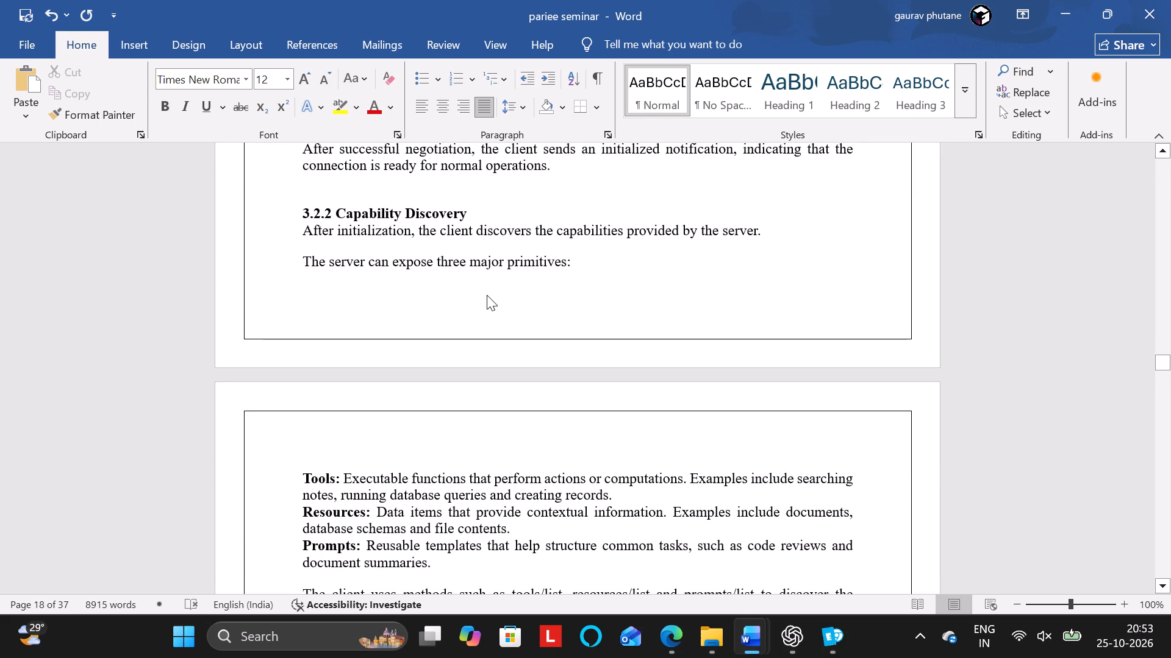
key("Down")
key("Up")
left_click(521, 105)
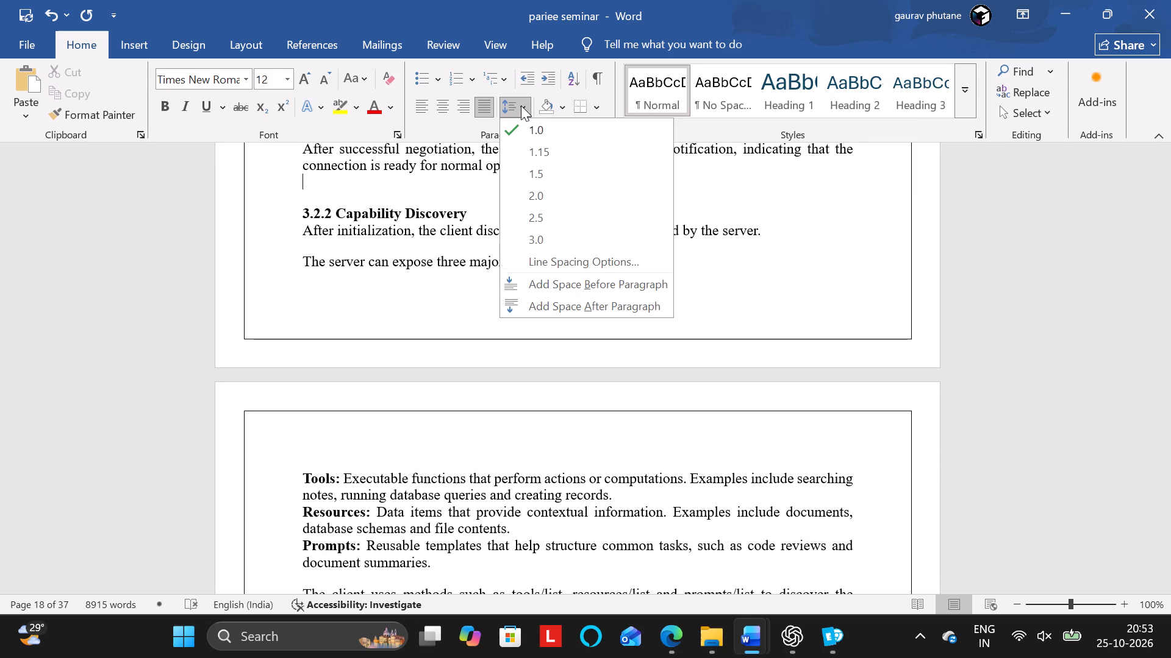
left_click(308, 211)
left_click(308, 211)
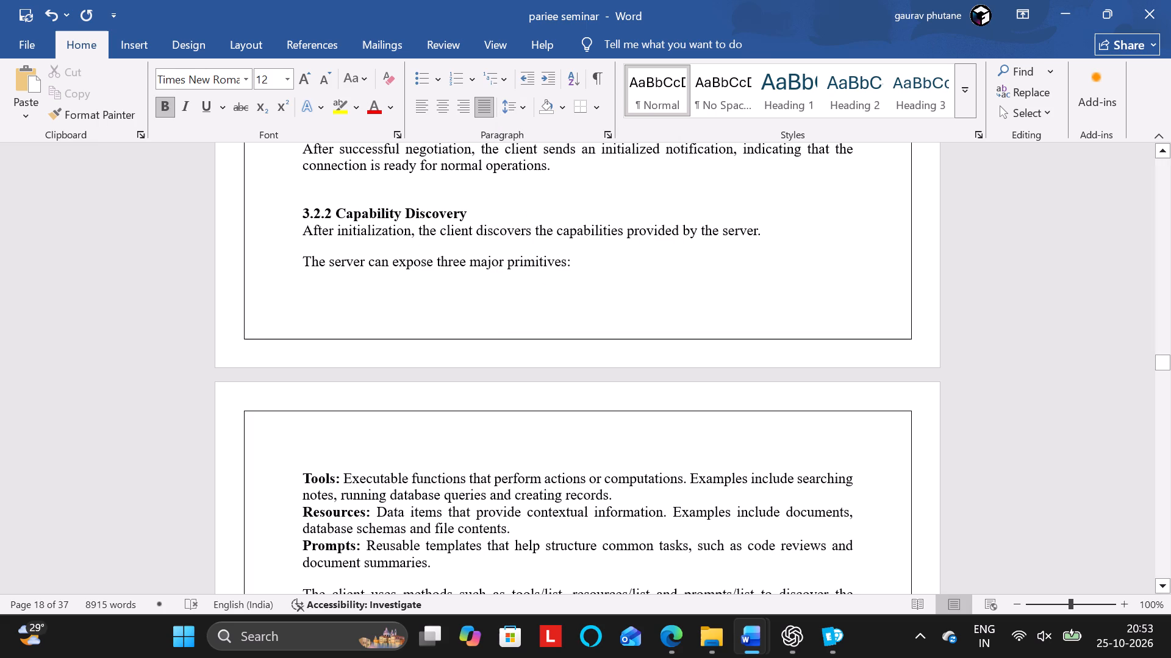
left_click(520, 100)
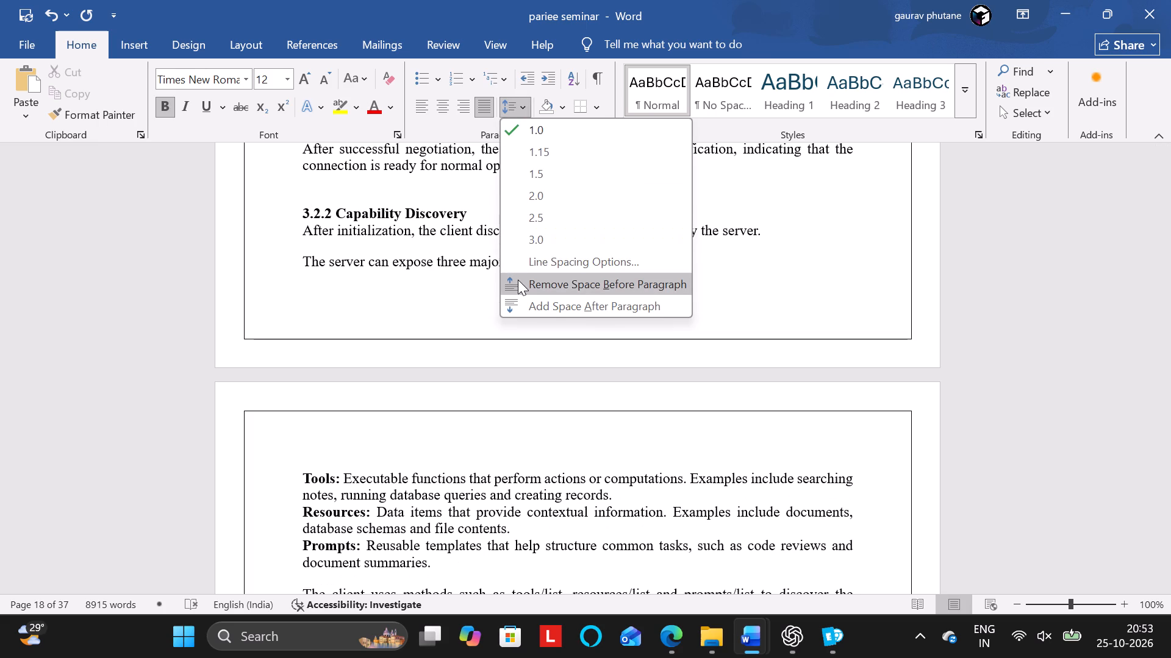
left_click(518, 280)
Reduce the 3.2.3 Tool Invocation heading to font size 12 and deselect it.
scroll(441, 300, "down", 1)
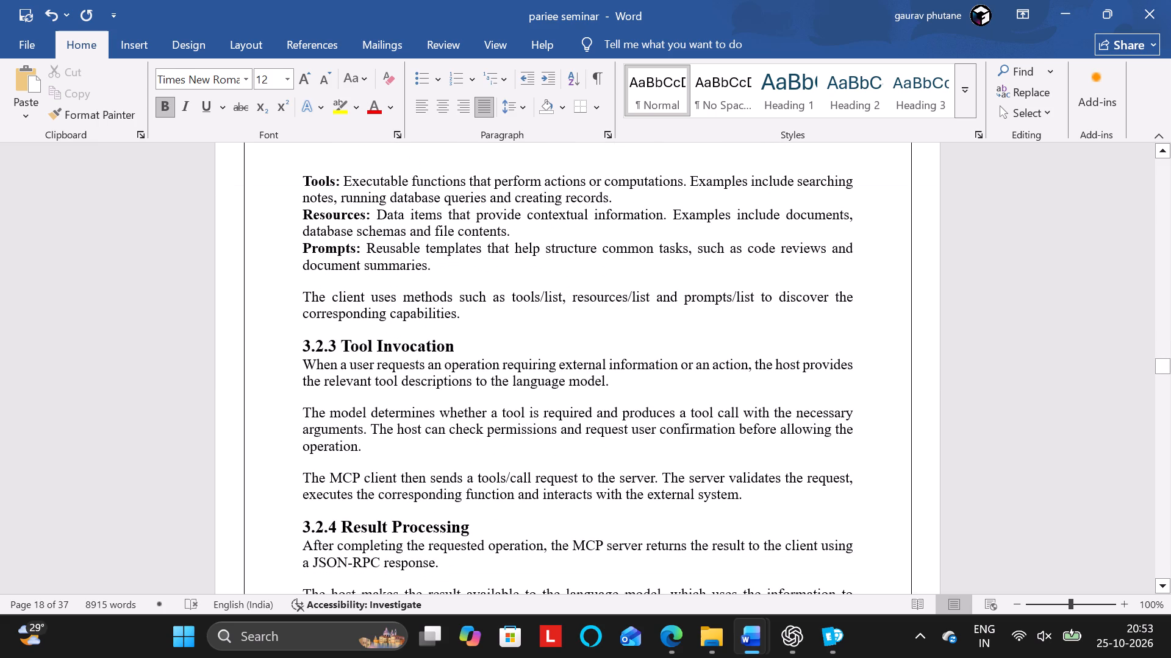
left_click(468, 344)
left_click_drag(468, 344, 293, 378)
left_click_drag(293, 378, 300, 352)
left_click(317, 84)
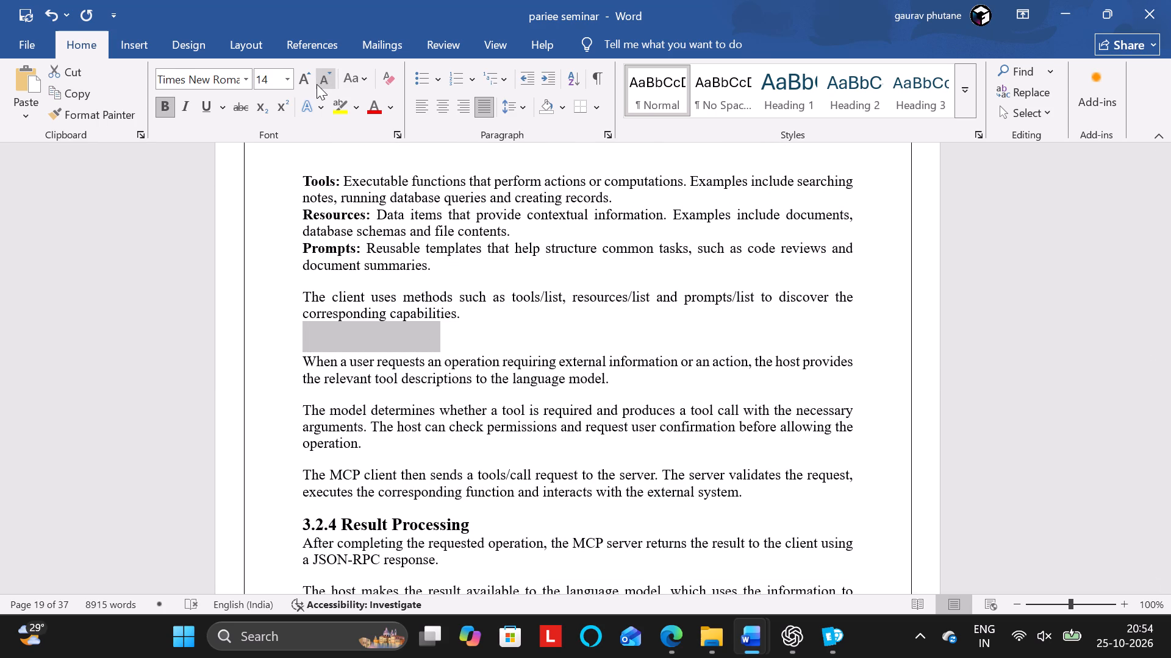
left_click(462, 341)
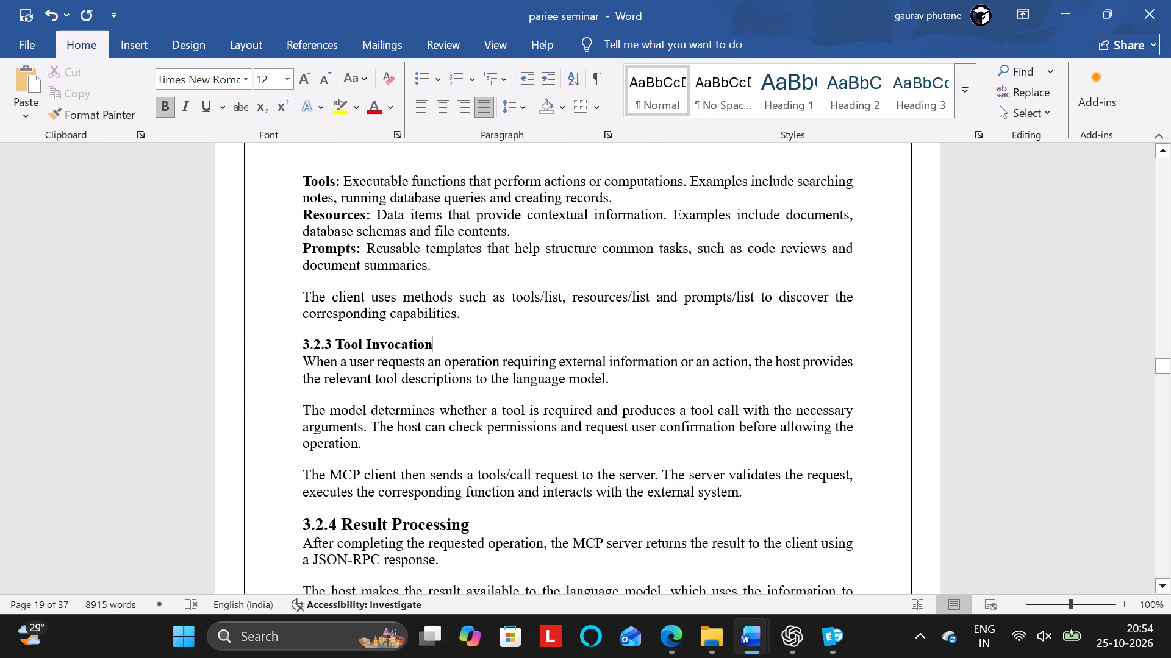
Insert a blank line above the 3.2.3 Tool Invocation heading and remove the space before that blank paragraph.
key("Up")
key("Right")
key("Right")
key("Right")
key("Right")
key("Right")
key("Right")
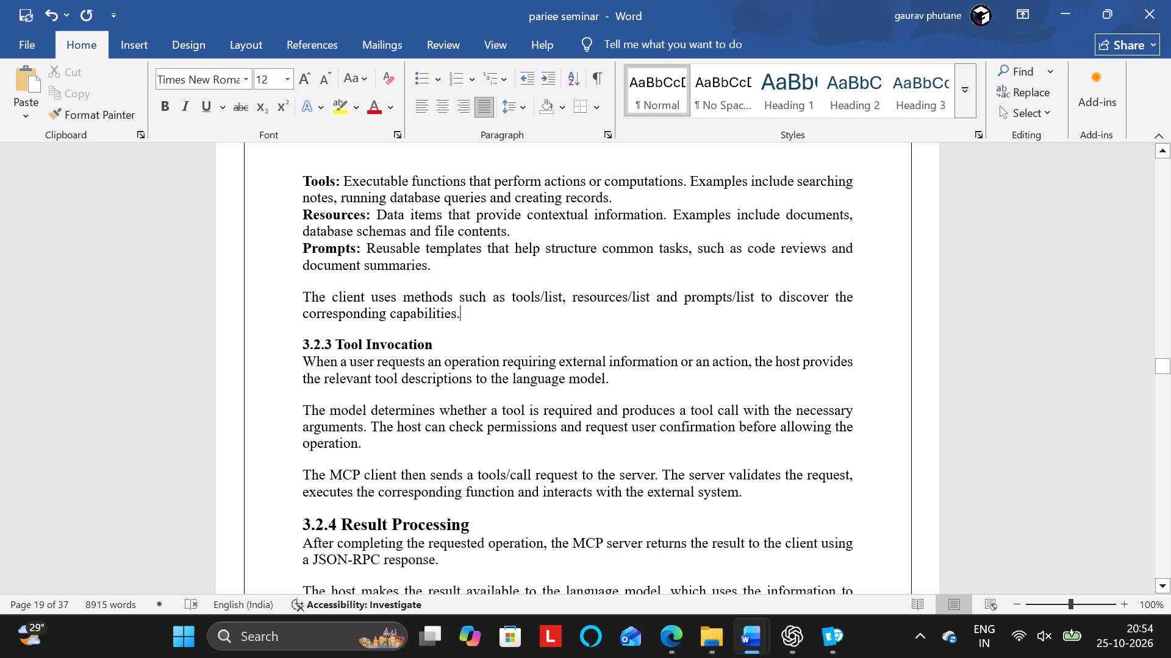
key("Return")
left_click(508, 108)
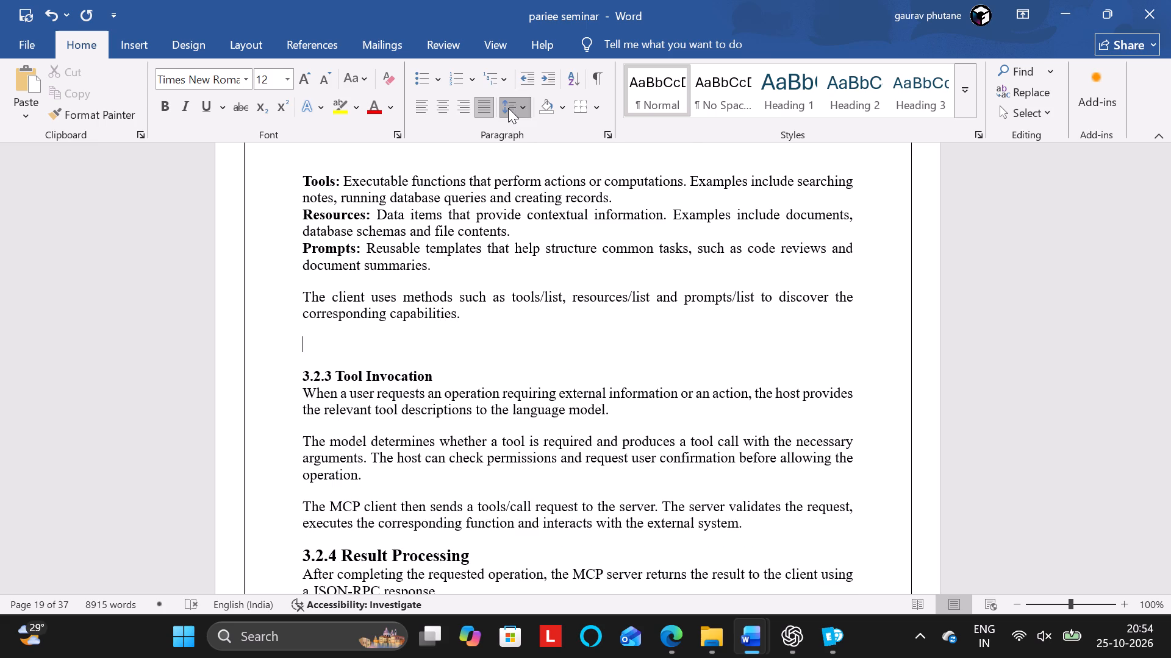
left_click(556, 284)
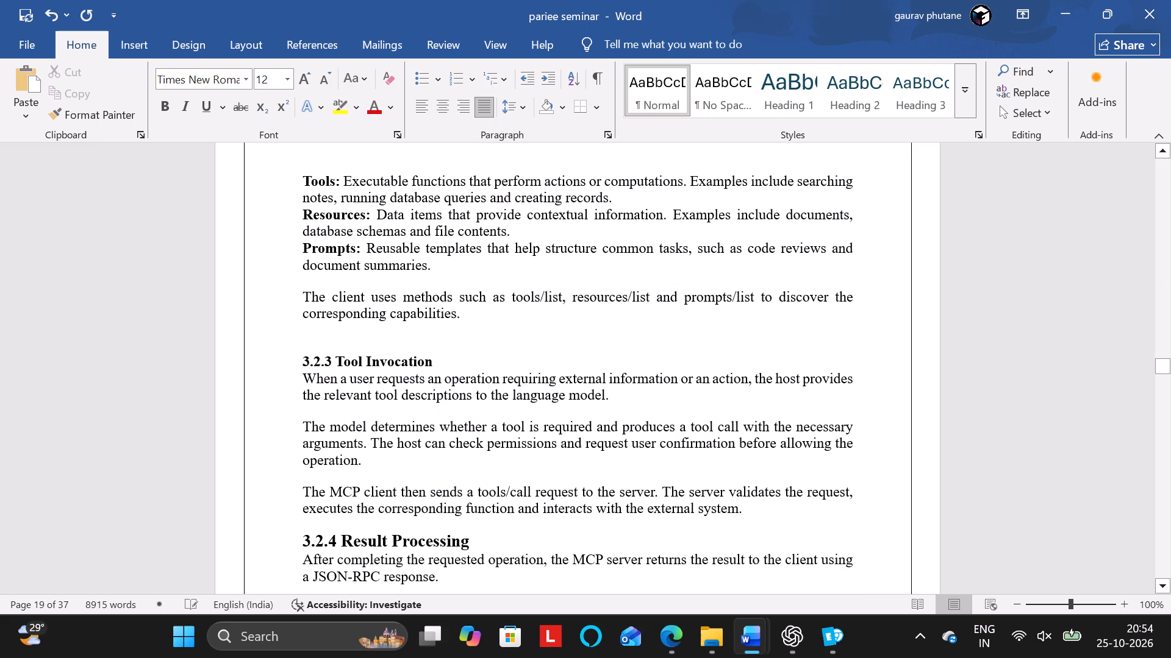
Remove the space before the 3.2.3 Tool Invocation heading paragraph.
left_click(391, 361)
left_click(518, 101)
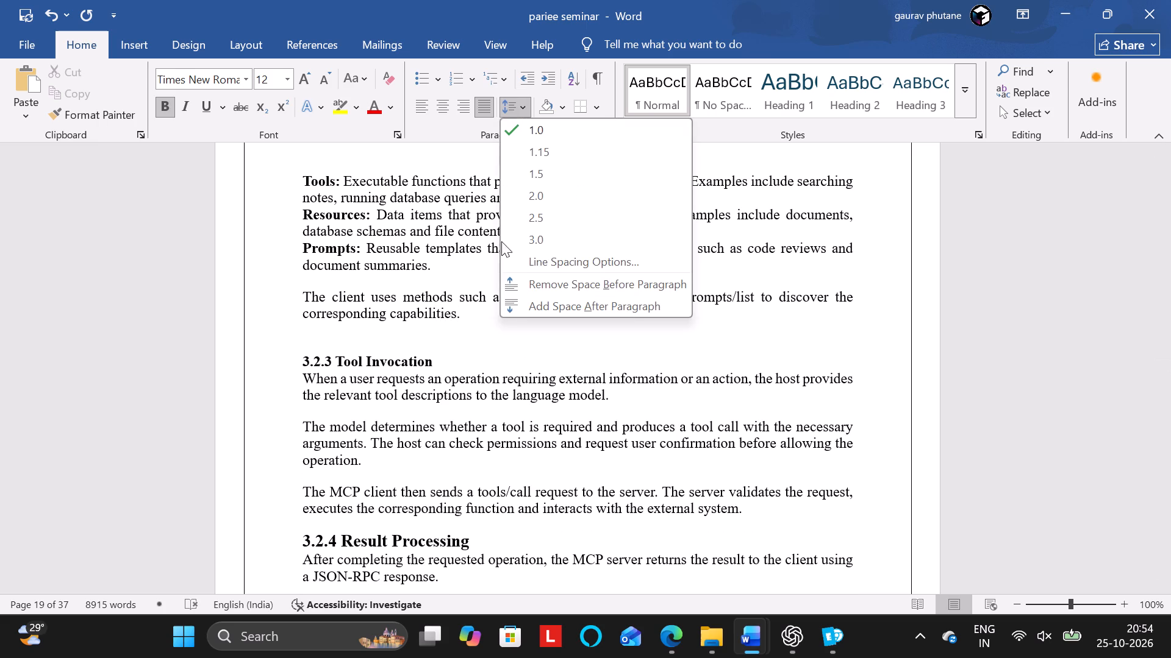
left_click(518, 279)
Reduce the 3.2.4 Result Processing heading to font size 12 and remove the space before its paragraph.
scroll(518, 279, "down", 1)
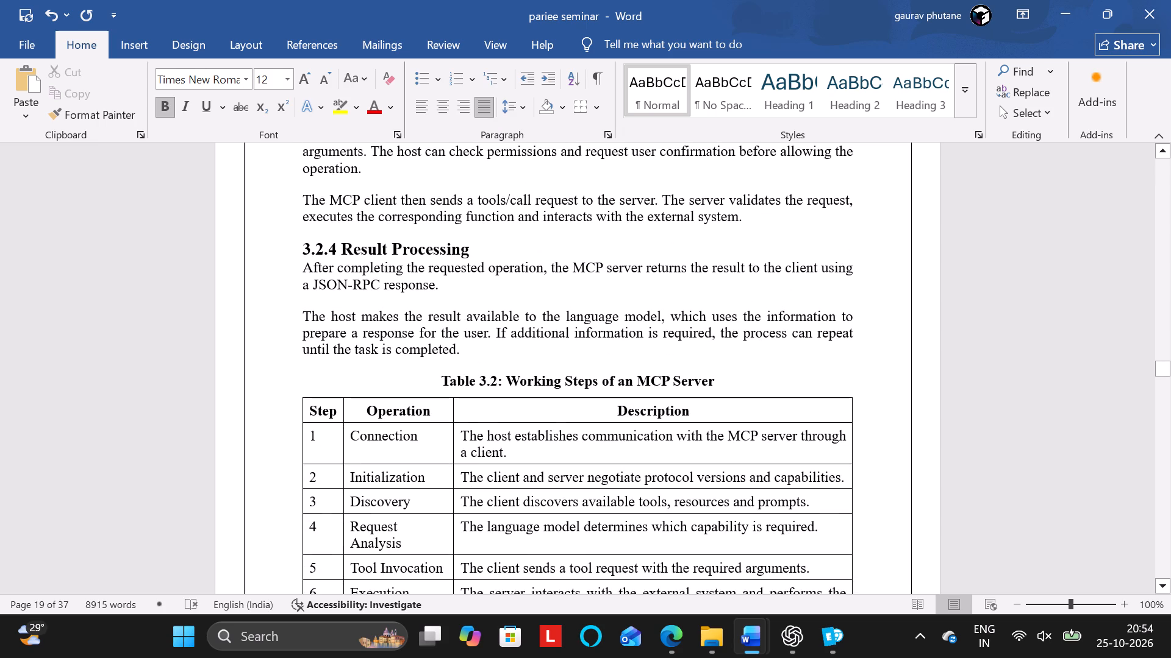
left_click_drag(481, 252, 296, 253)
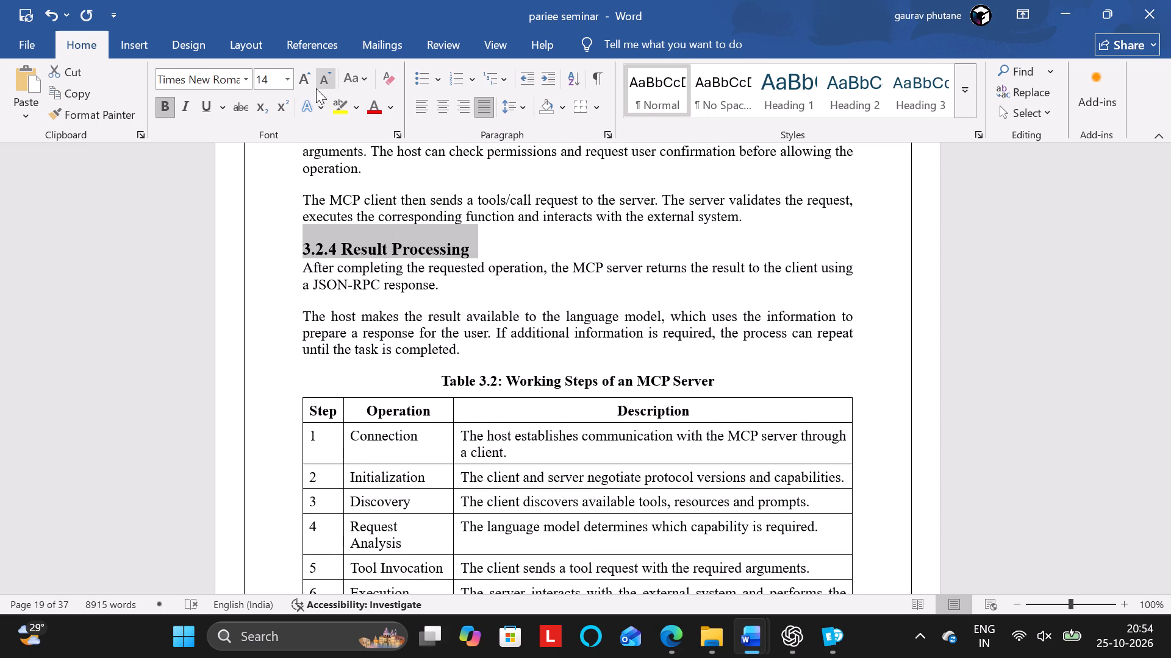
left_click(320, 81)
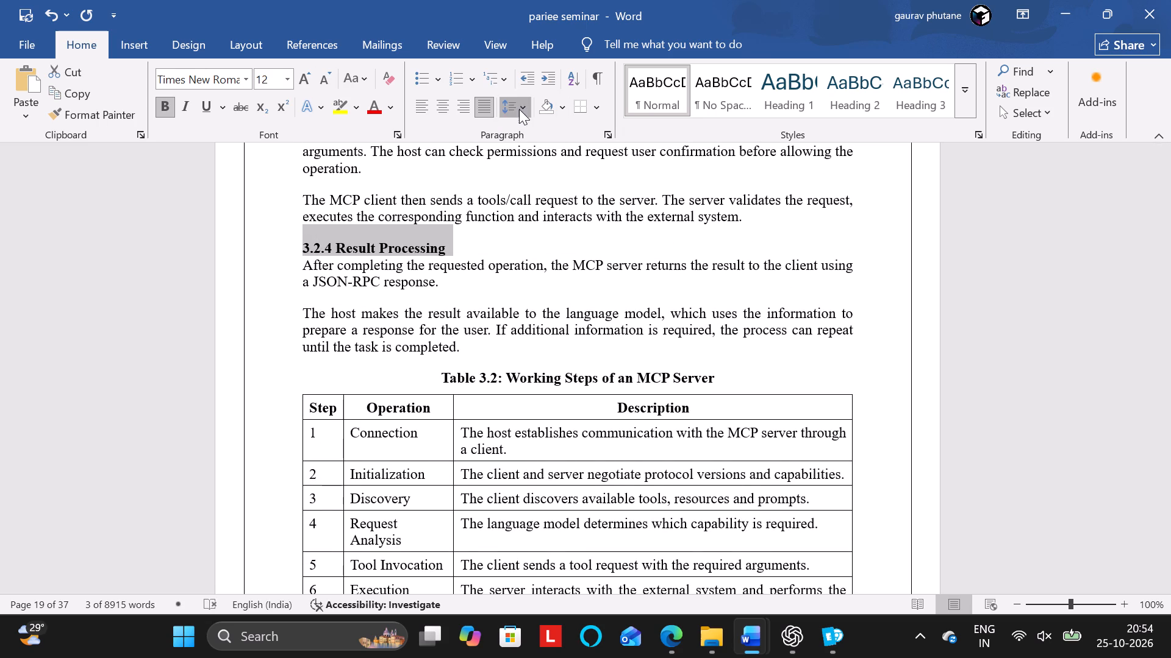
left_click(519, 109)
left_click(571, 280)
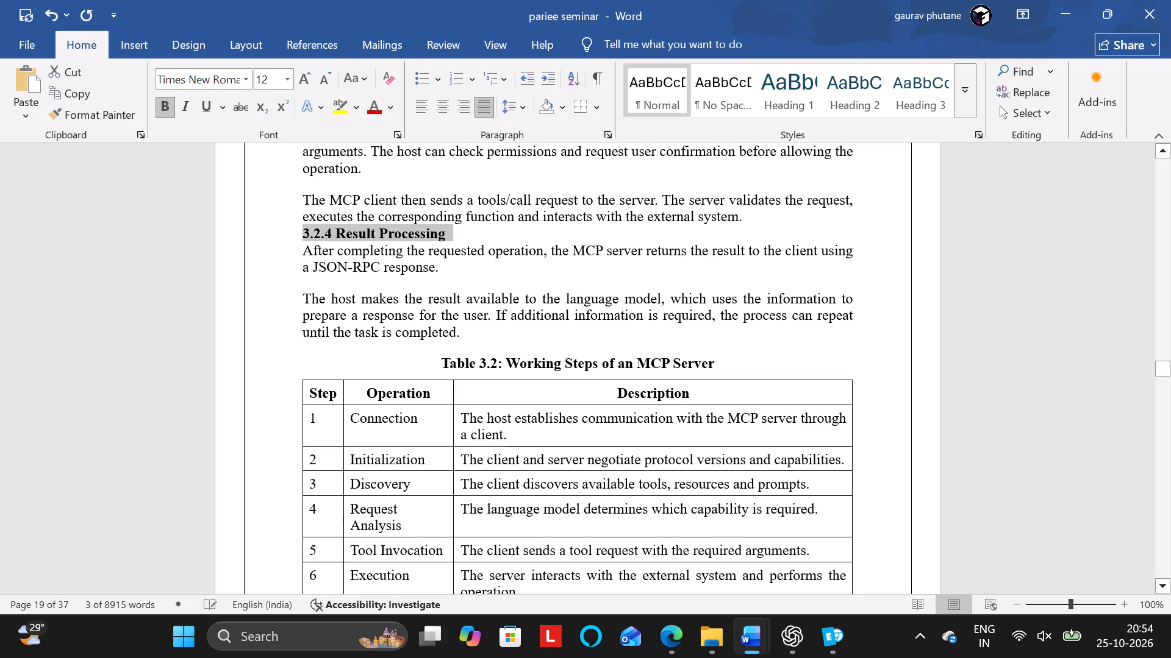
Insert a blank line above the 3.2.4 Result Processing heading and remove the space before that blank paragraph.
left_click(743, 216)
key("Return")
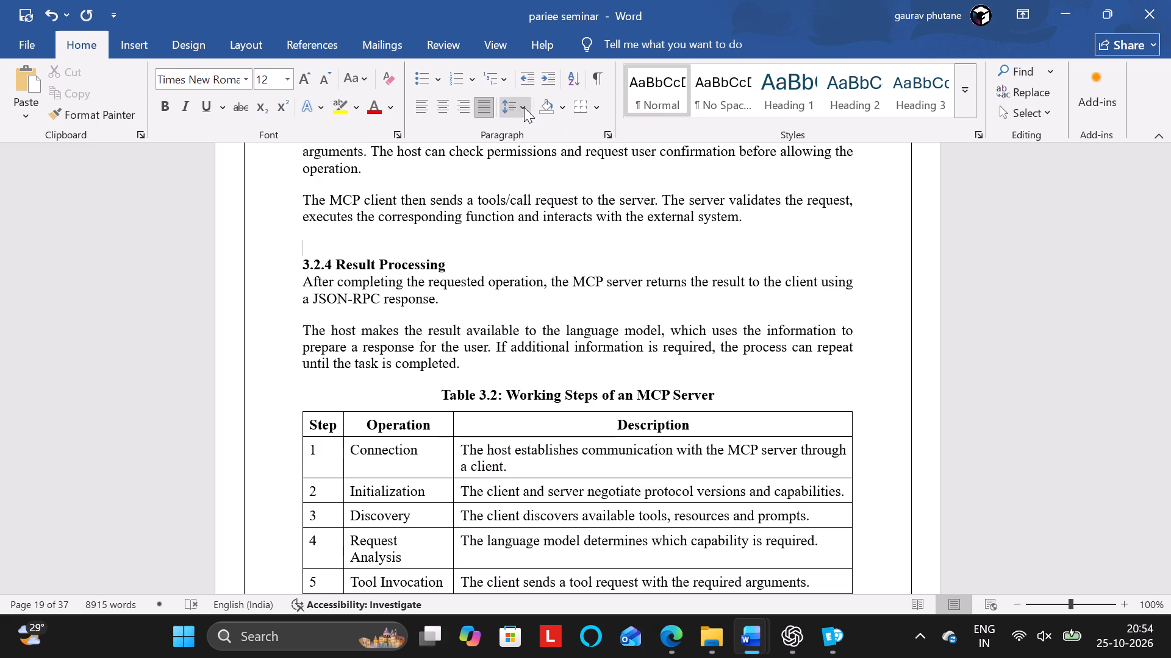
left_click(524, 107)
left_click(543, 280)
Reduce the 3.2.5 Example of MCP Server Operation heading to font size 12 and remove the space before its paragraph.
scroll(543, 280, "down", 1)
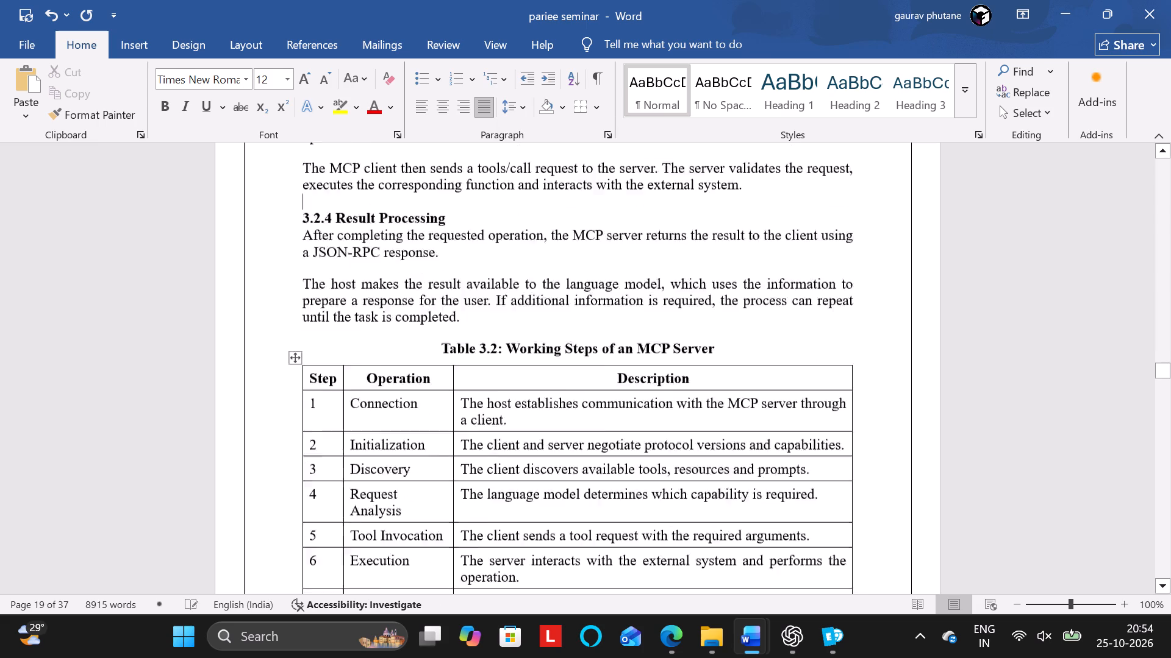
scroll(543, 280, "down", 3)
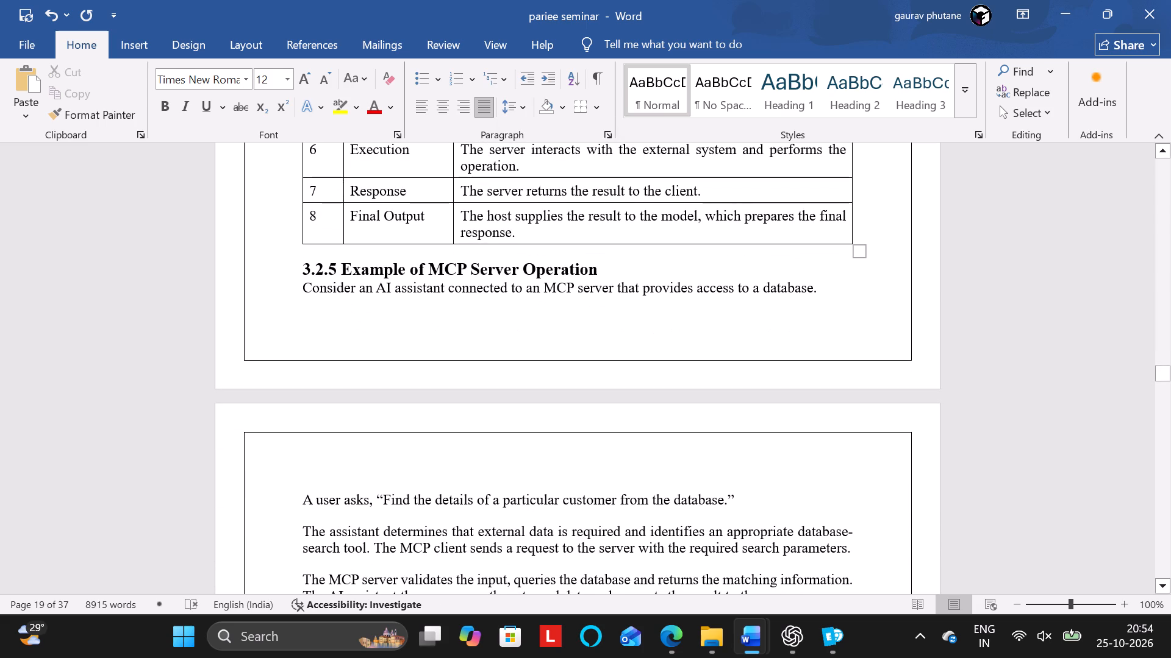
left_click_drag(619, 269, 300, 272)
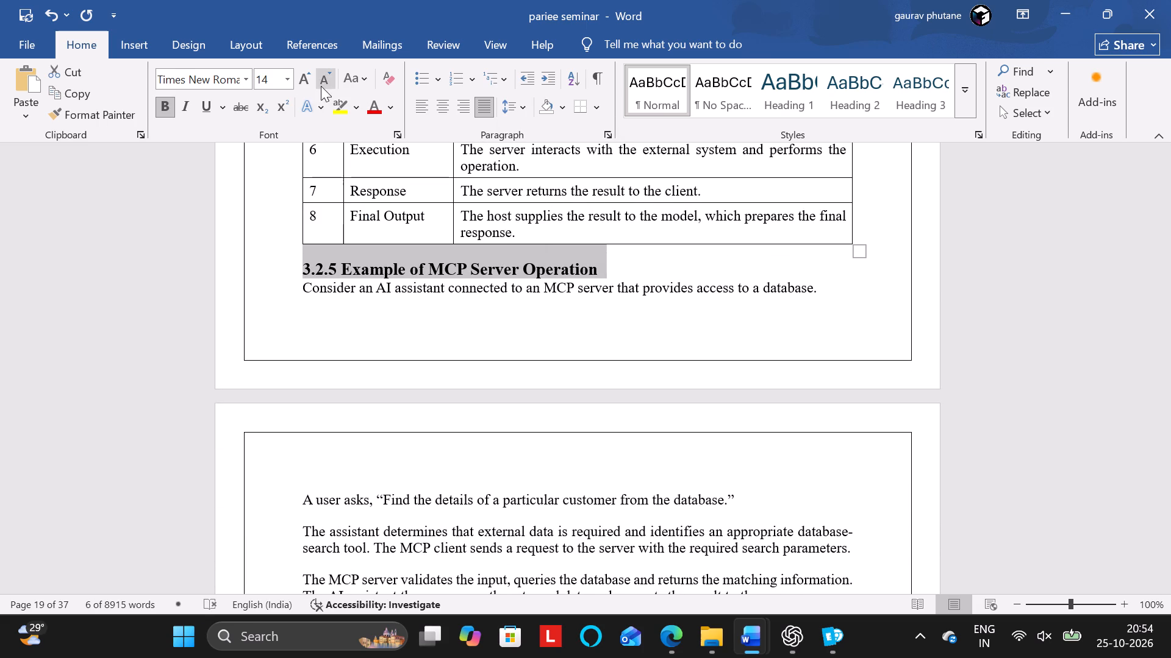
left_click(323, 83)
left_click(509, 104)
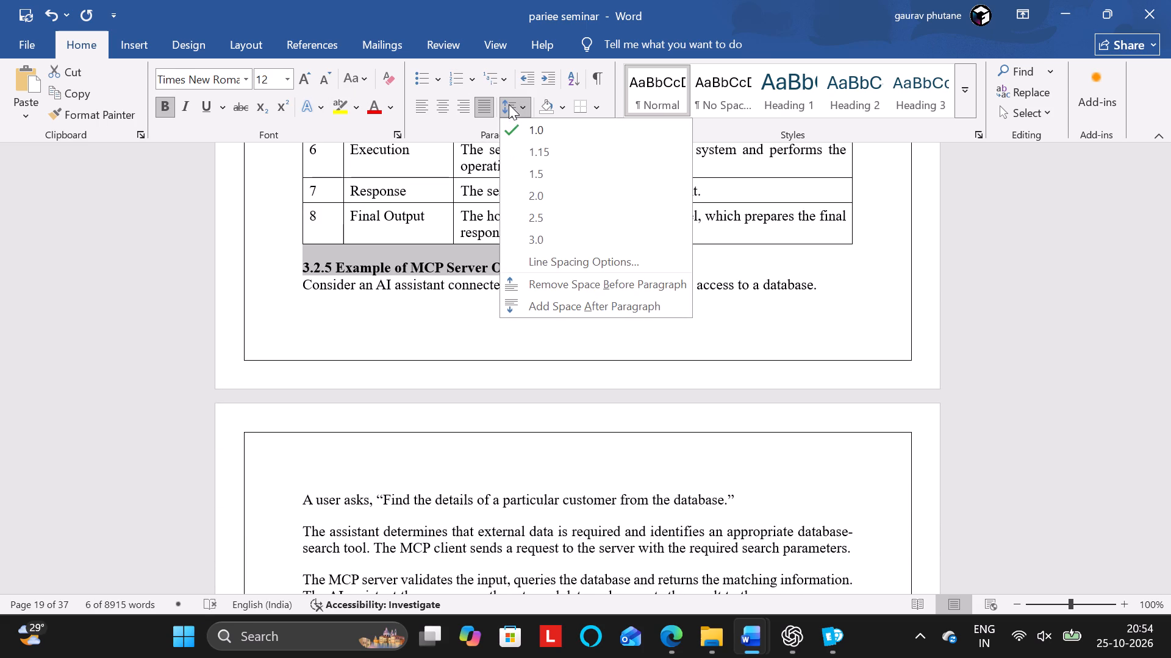
left_click(551, 283)
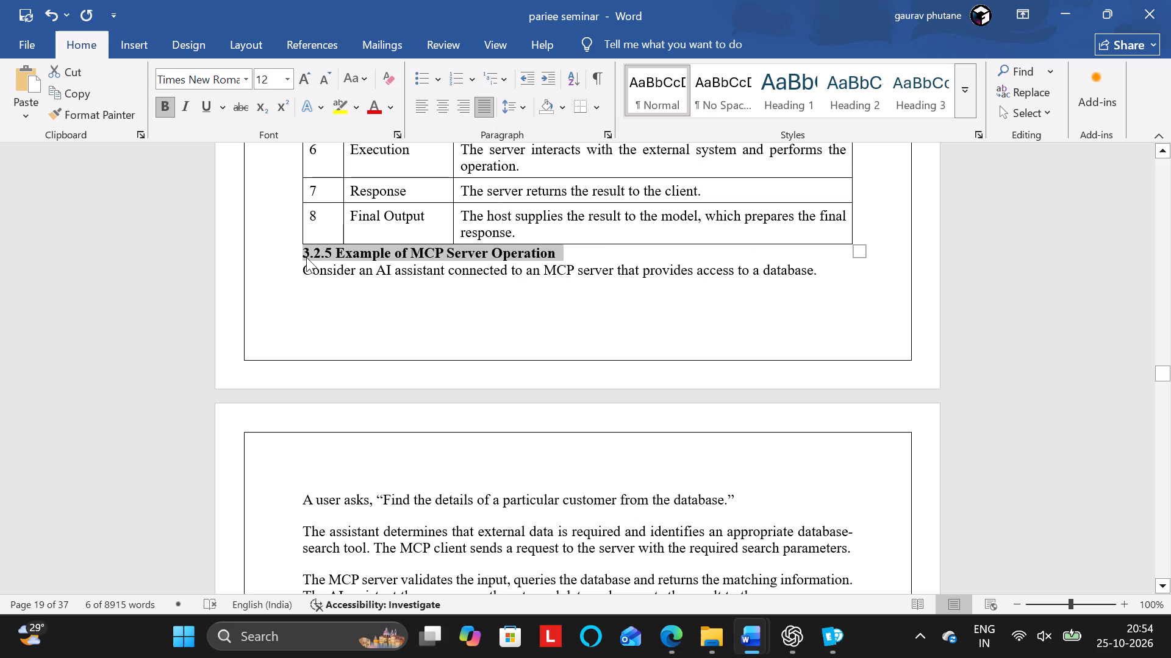
Insert three blank lines before the 3.2.5 Example of MCP Server Operation heading to push it onto the next page.
left_click(304, 255)
key("Return")
key("Return")
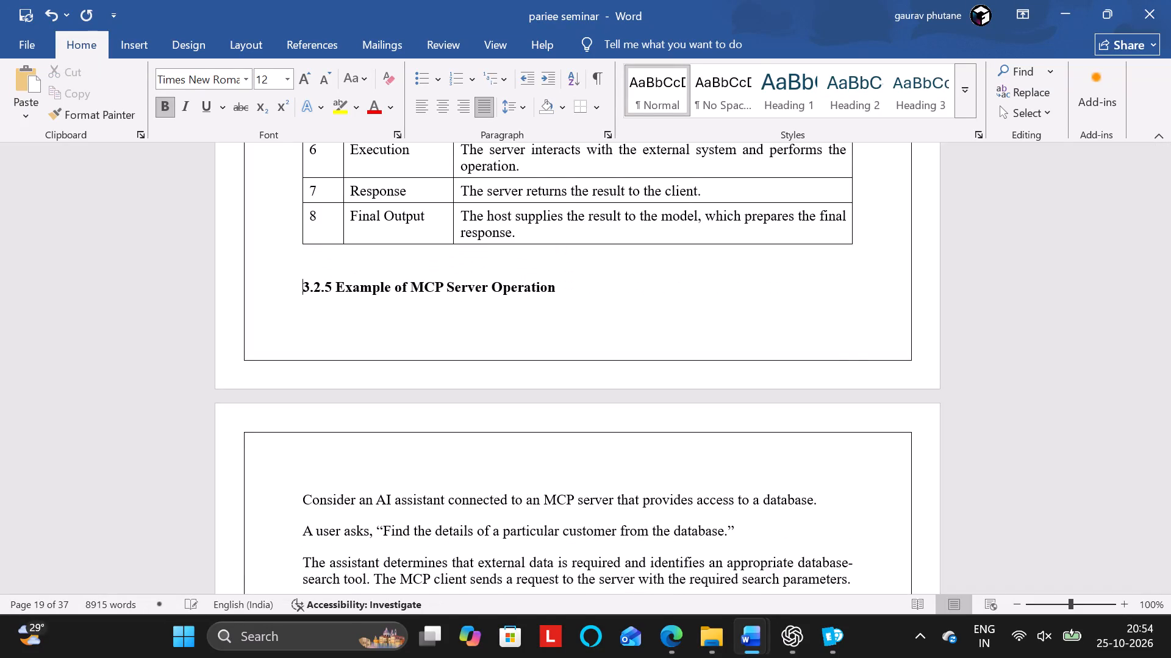
key("Return")
scroll(304, 255, "down", 2)
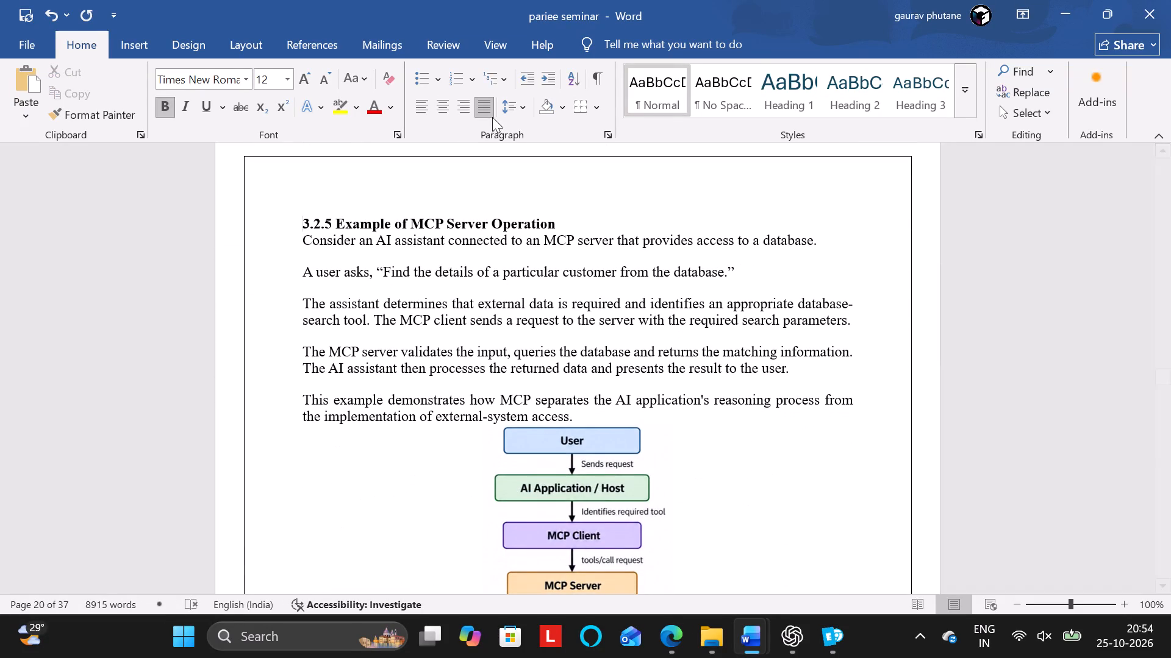
left_click(520, 106)
left_click(379, 248)
Reduce the 3.3.1 Mathematical Model heading to font size 12 and remove the space before its paragraph.
scroll(379, 248, "down", 1)
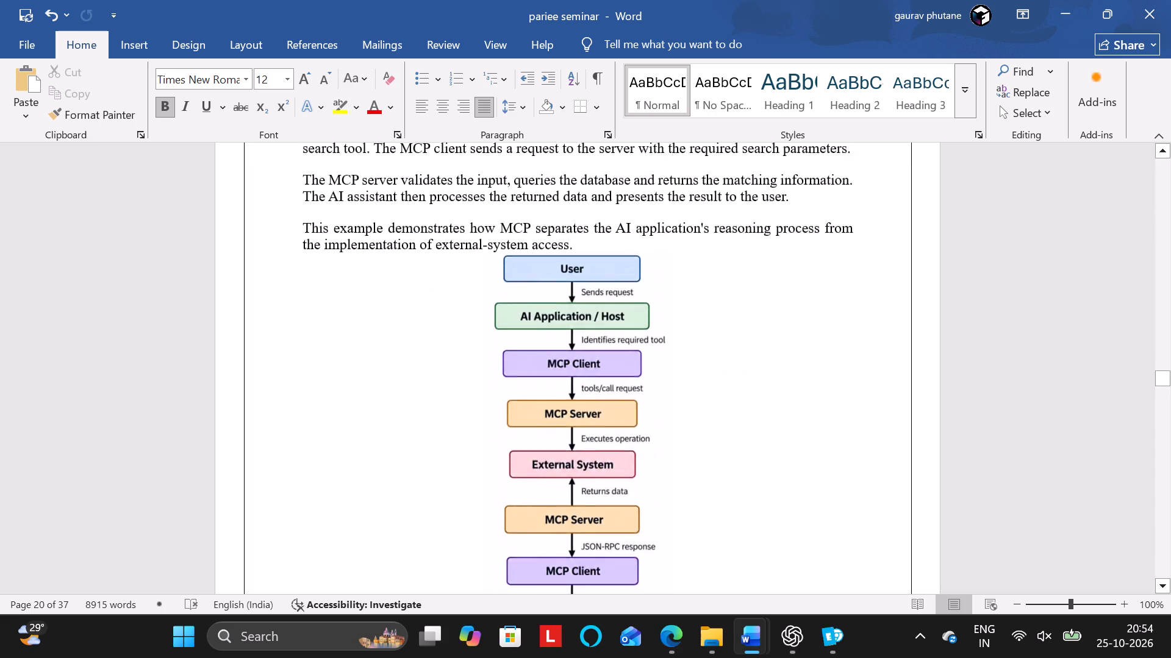
scroll(379, 248, "down", 2)
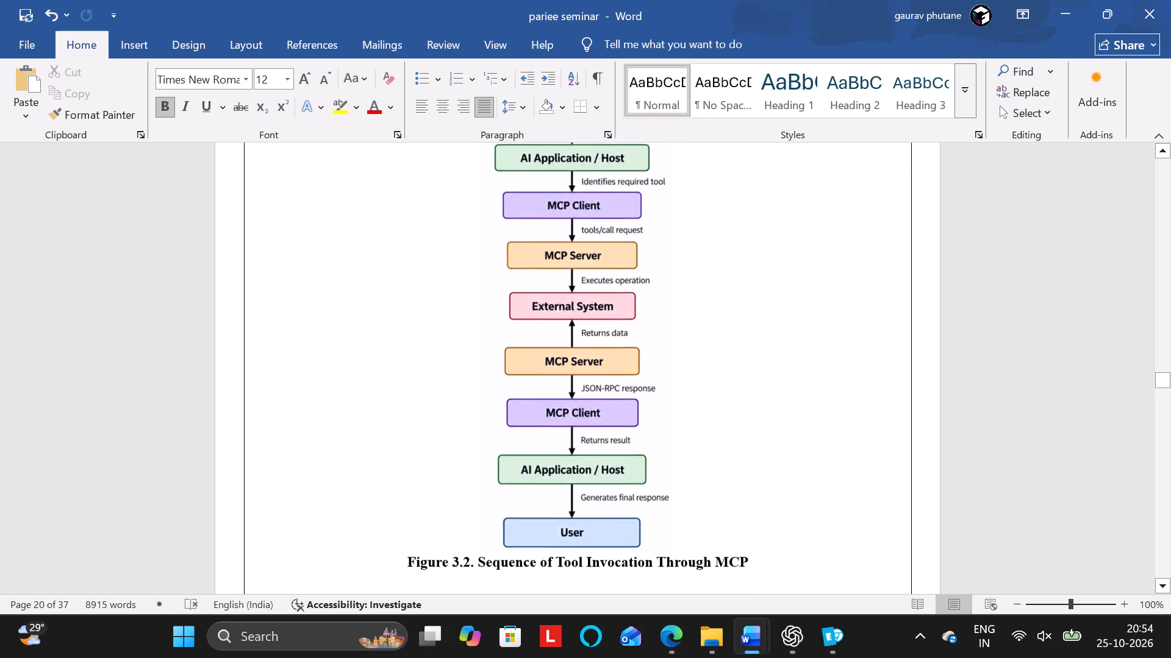
scroll(379, 248, "down", 2)
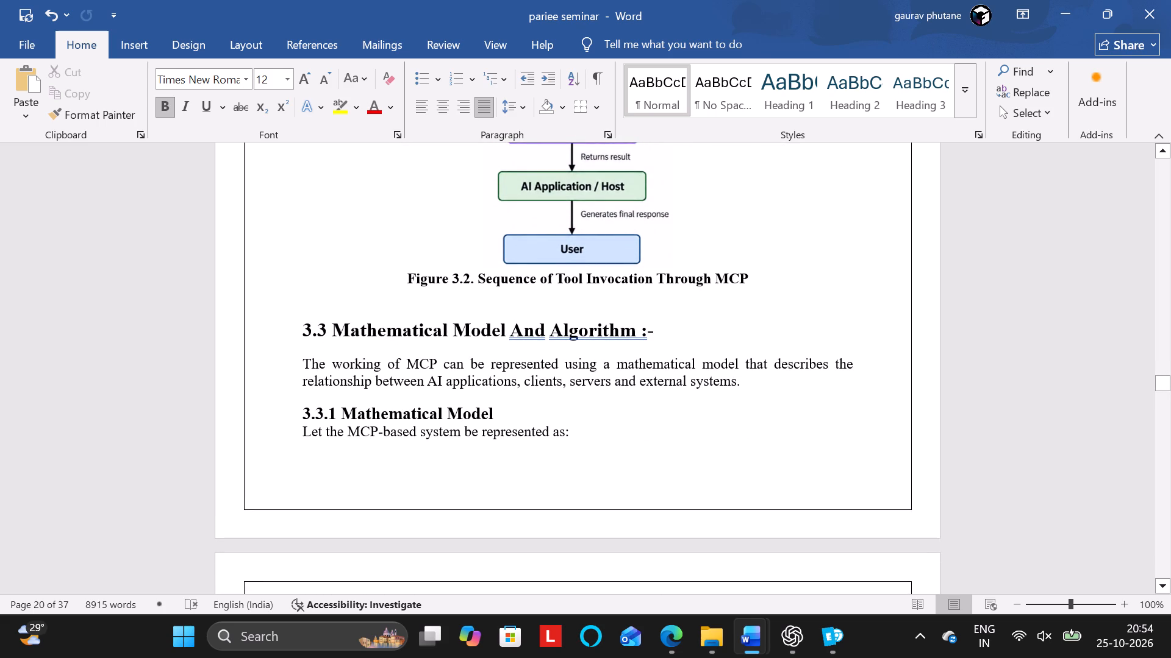
left_click(484, 295)
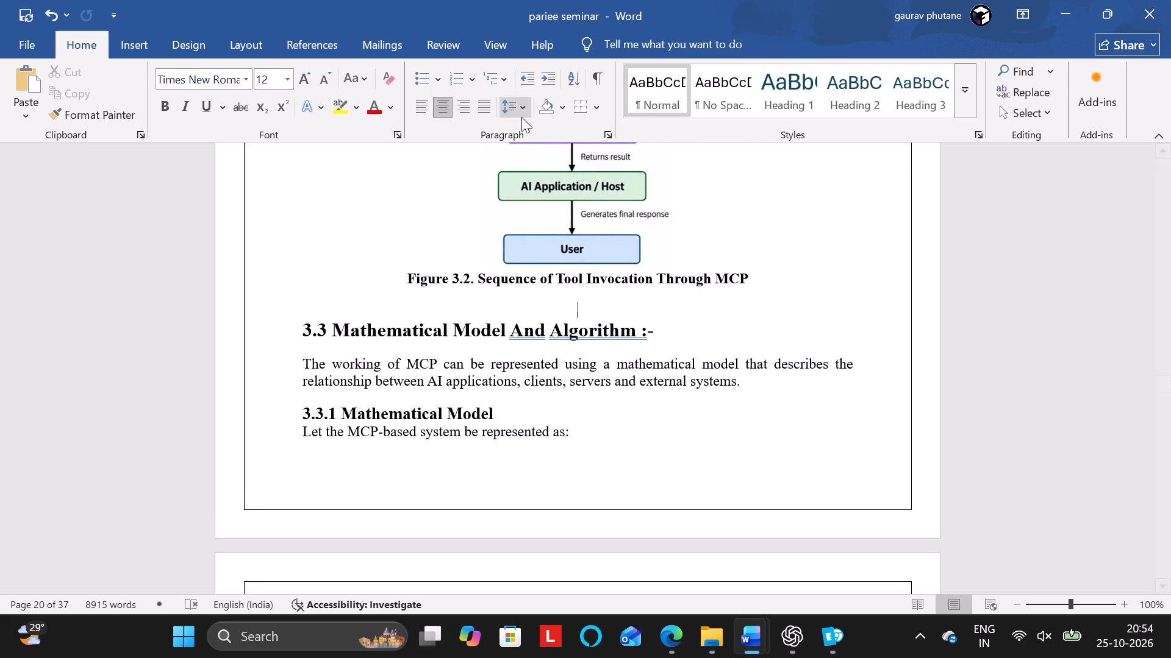
scroll(505, 333, "down", 1)
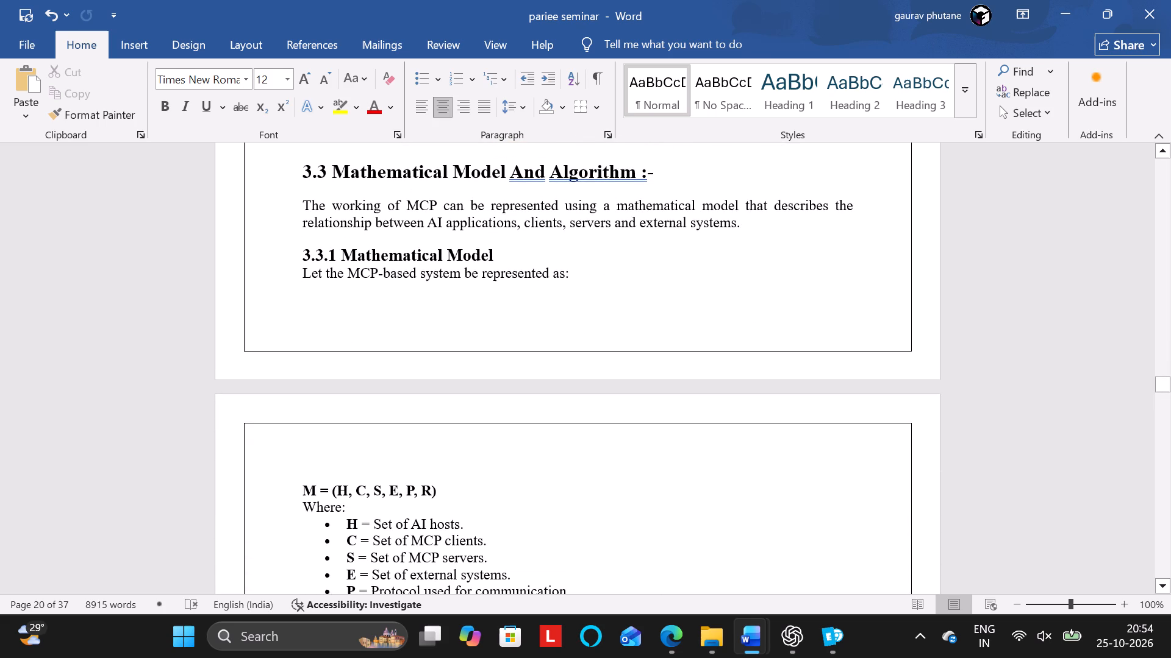
left_click(504, 256)
left_click_drag(504, 256, 303, 261)
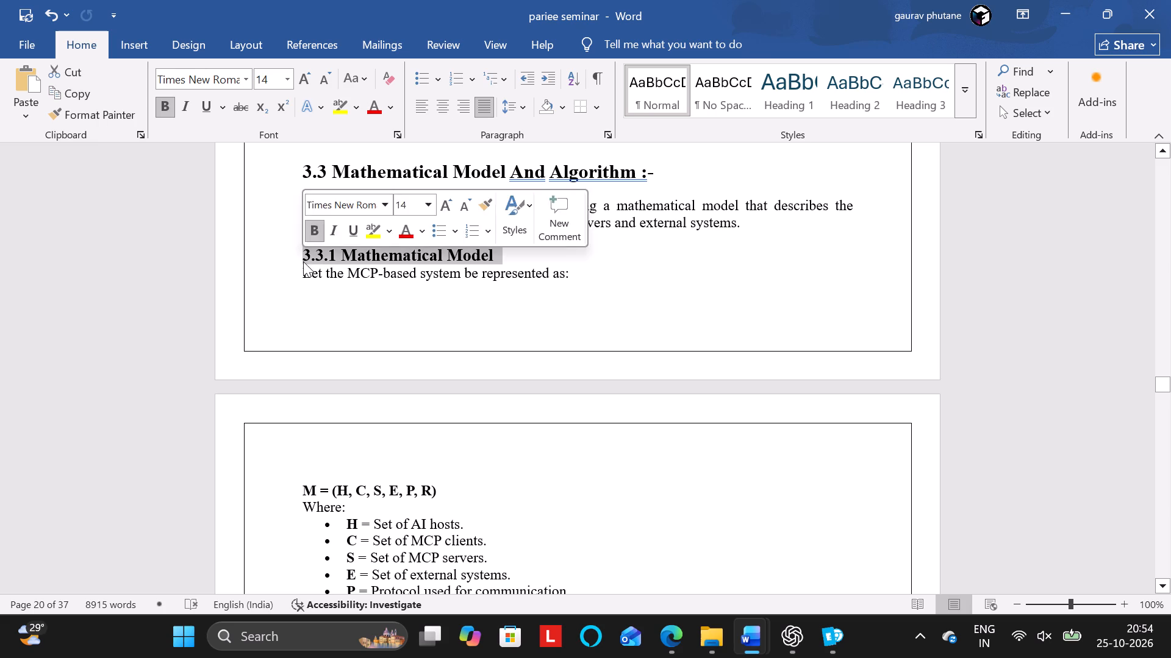
left_click(321, 80)
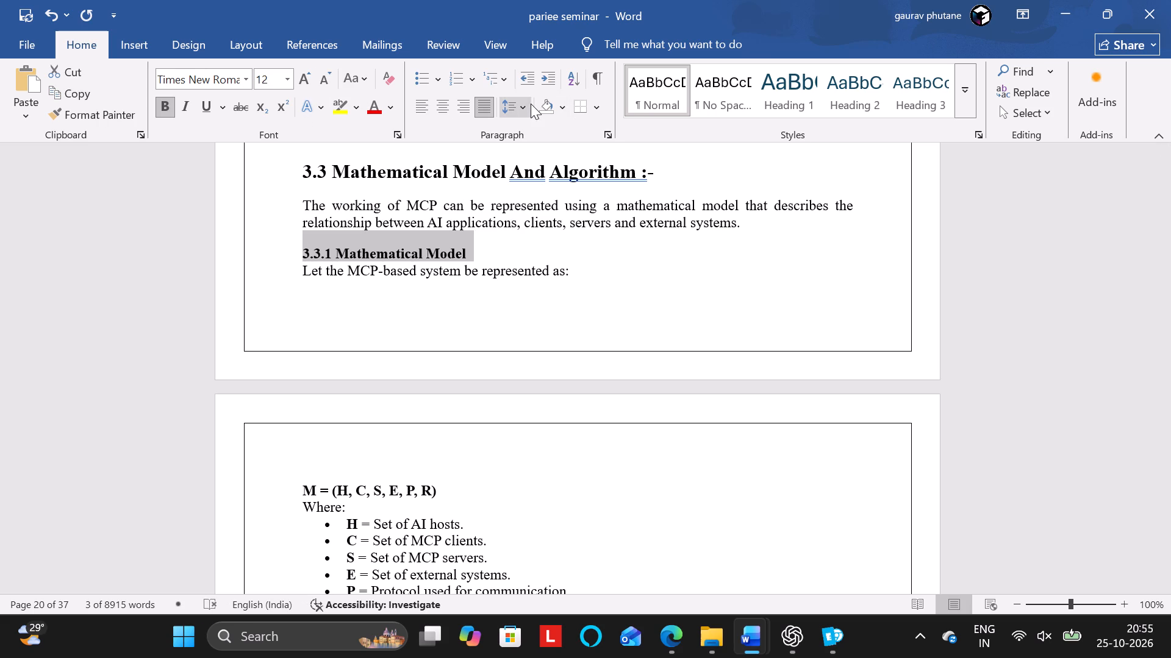
left_click(531, 104)
left_click(537, 285)
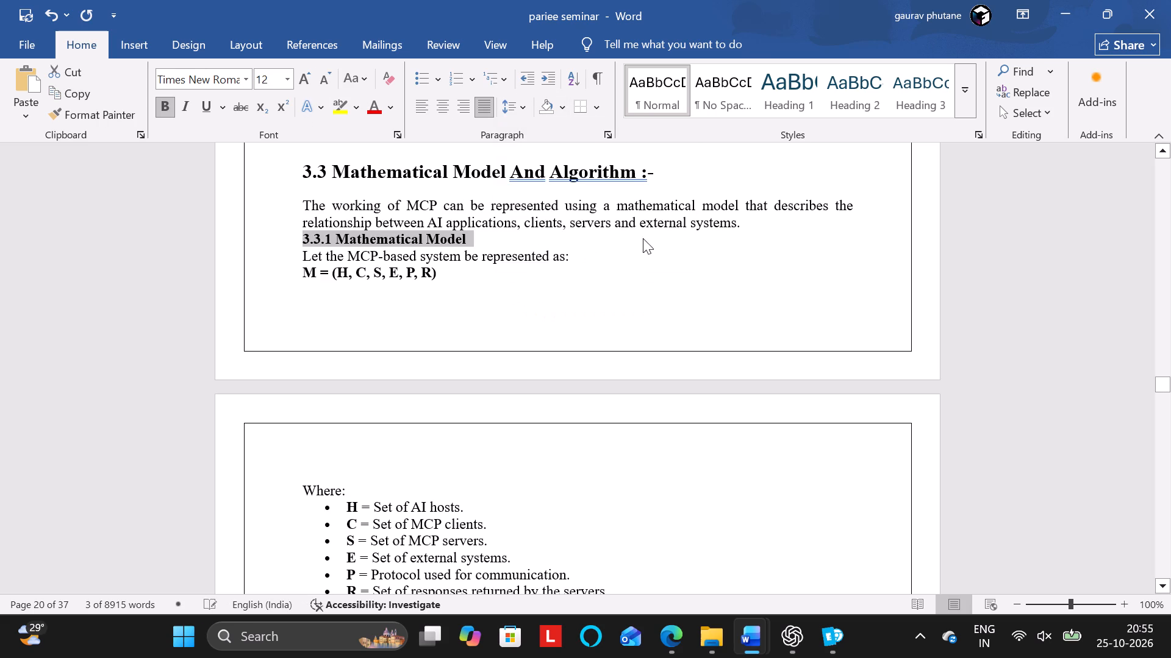
Insert a blank line above the 3.3.1 Mathematical Model heading and remove the space before that blank paragraph.
left_click(753, 216)
key("apostrophe")
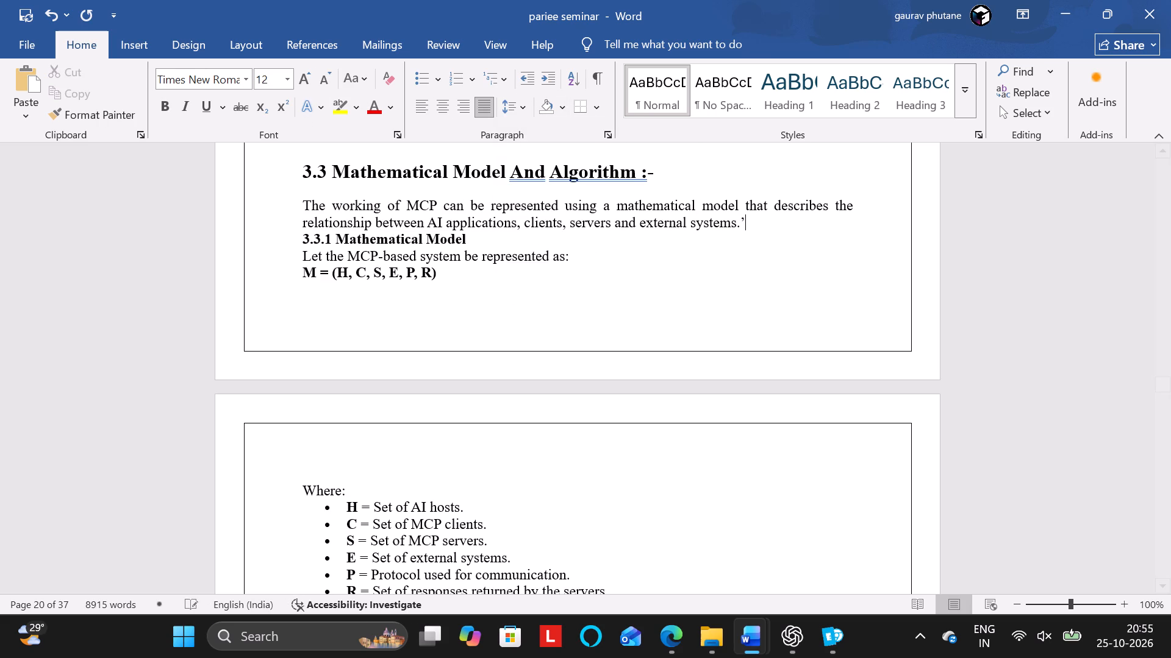
key("BackSpace")
key("Return")
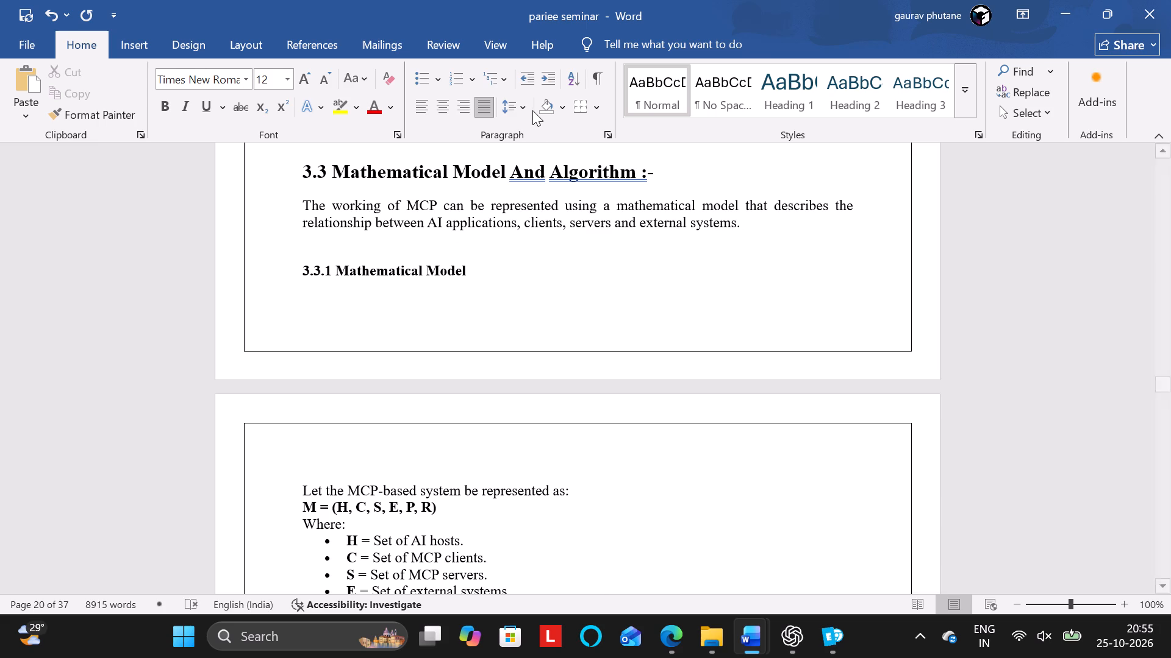
left_click(518, 101)
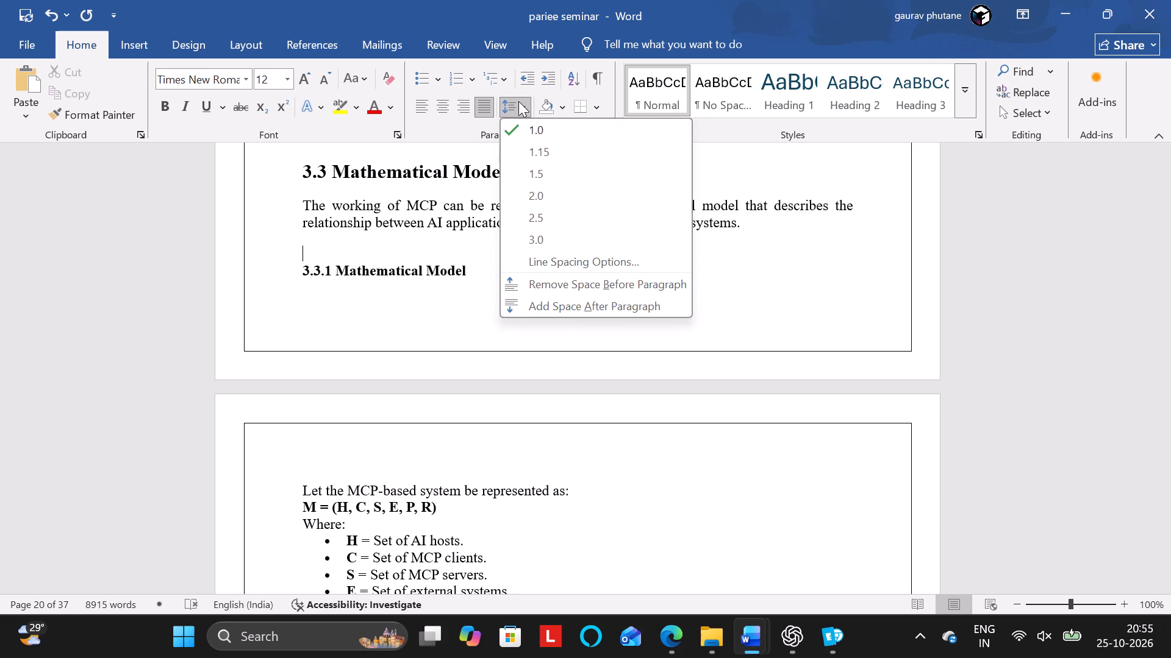
left_click(617, 286)
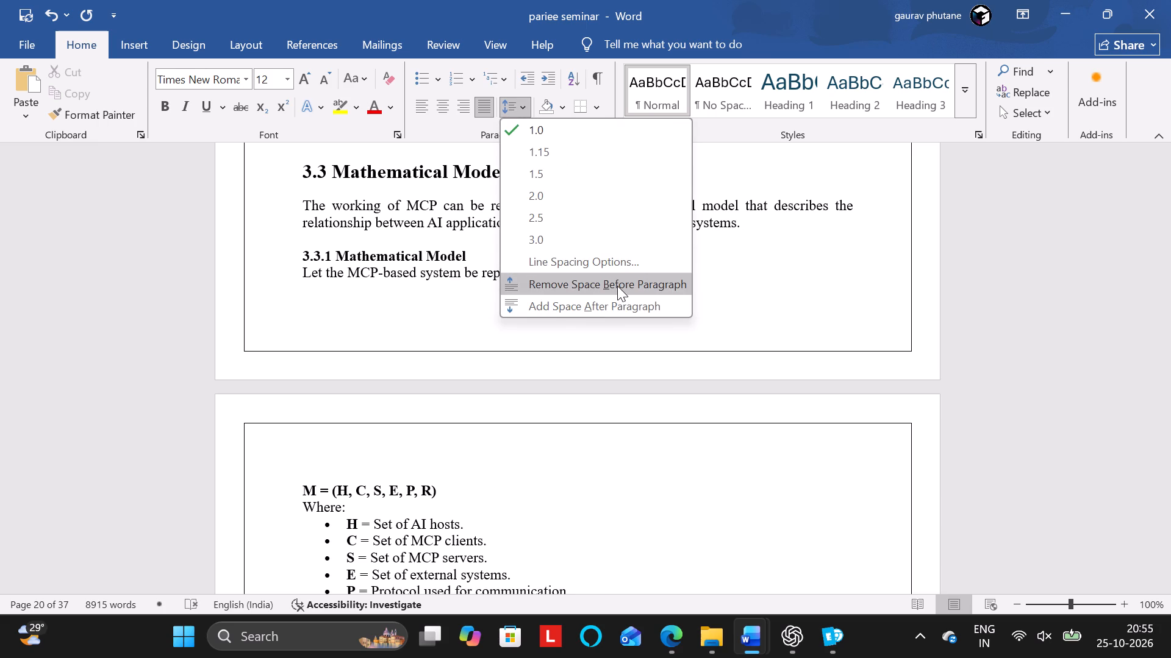
Remove the space before the 3.3.2 Algorithm for MCP Tool Invocation heading paragraph.
scroll(617, 286, "down", 3)
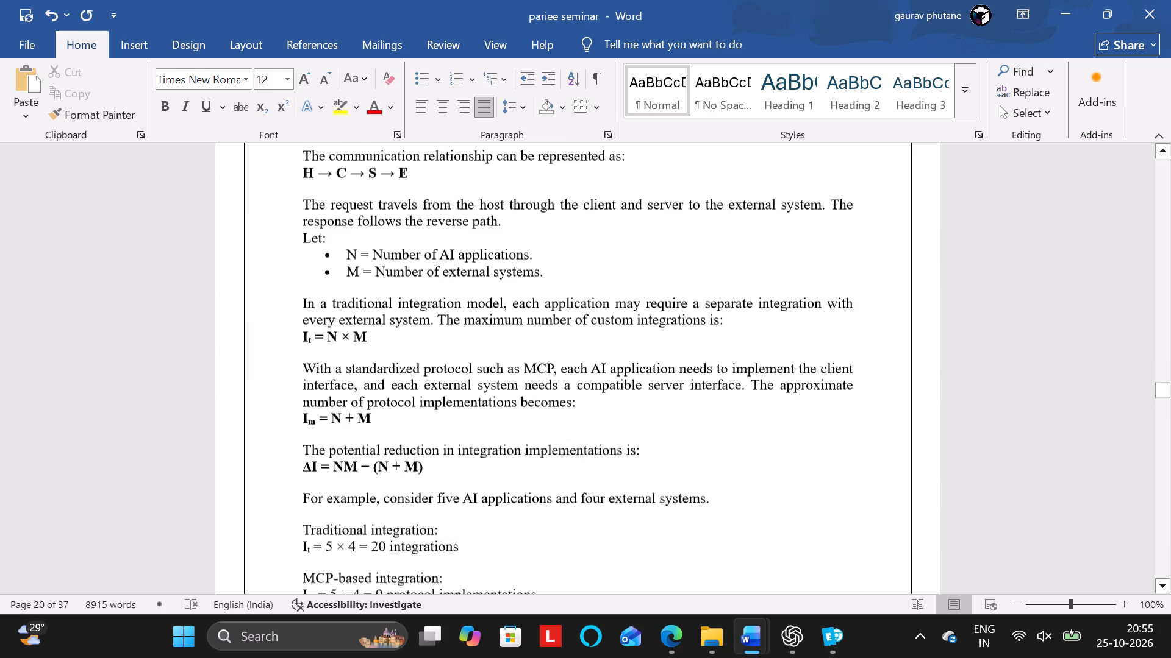
scroll(617, 286, "down", 3)
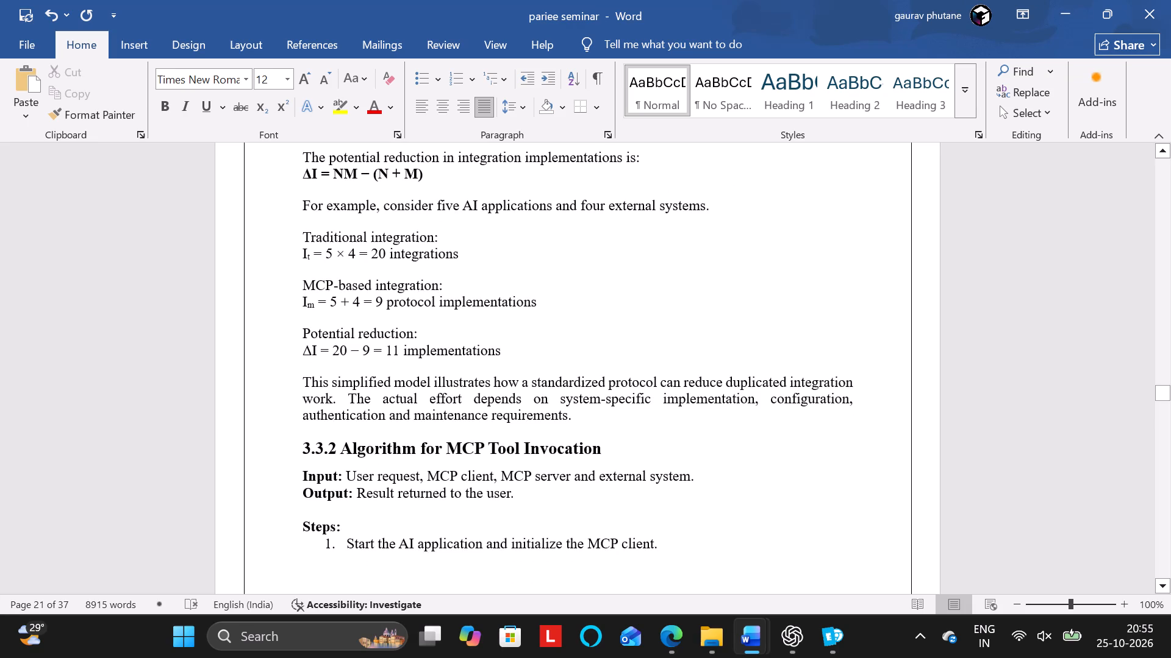
scroll(617, 286, "down", 1)
left_click_drag(611, 367, 309, 373)
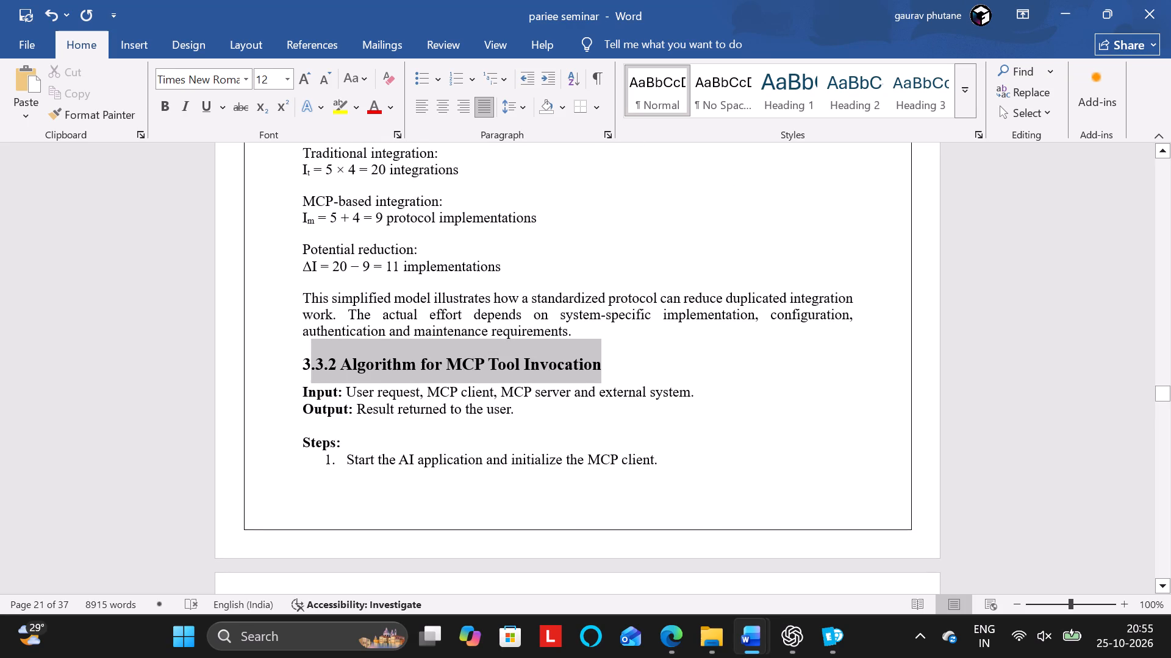
left_click_drag(309, 373, 302, 373)
left_click(503, 101)
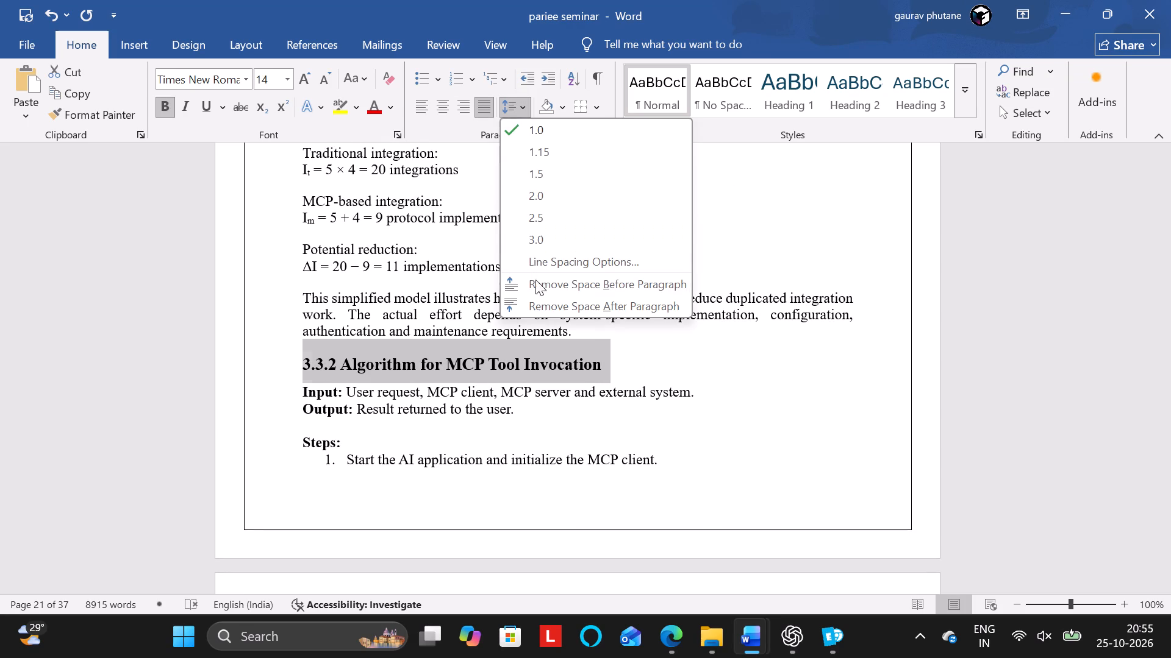
left_click(542, 287)
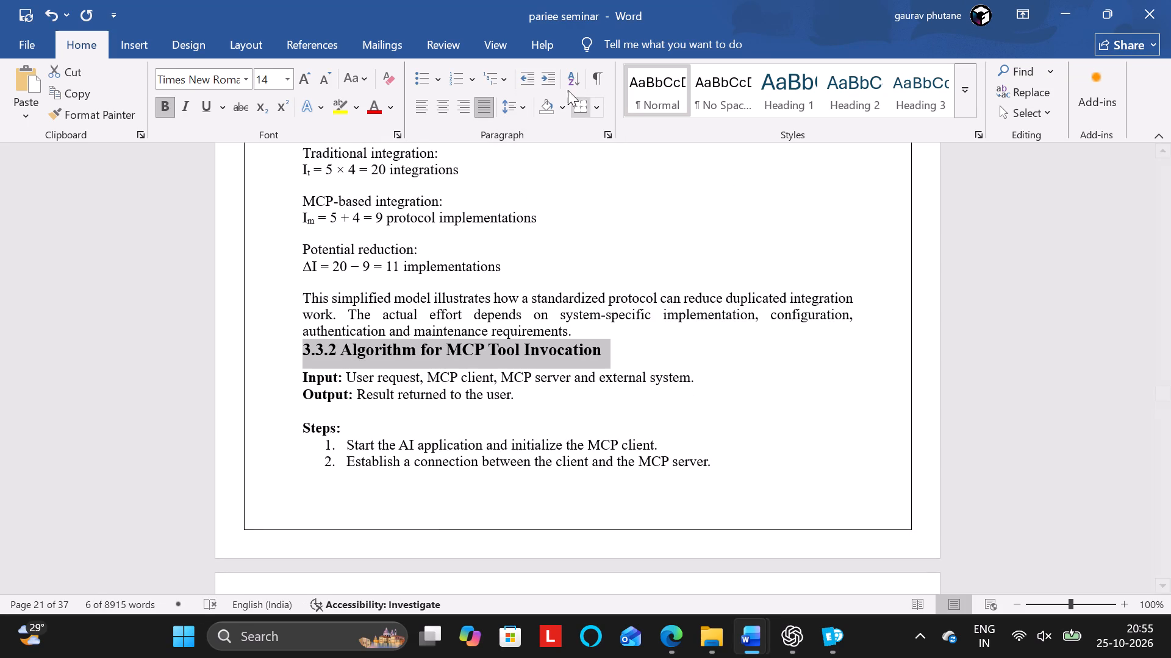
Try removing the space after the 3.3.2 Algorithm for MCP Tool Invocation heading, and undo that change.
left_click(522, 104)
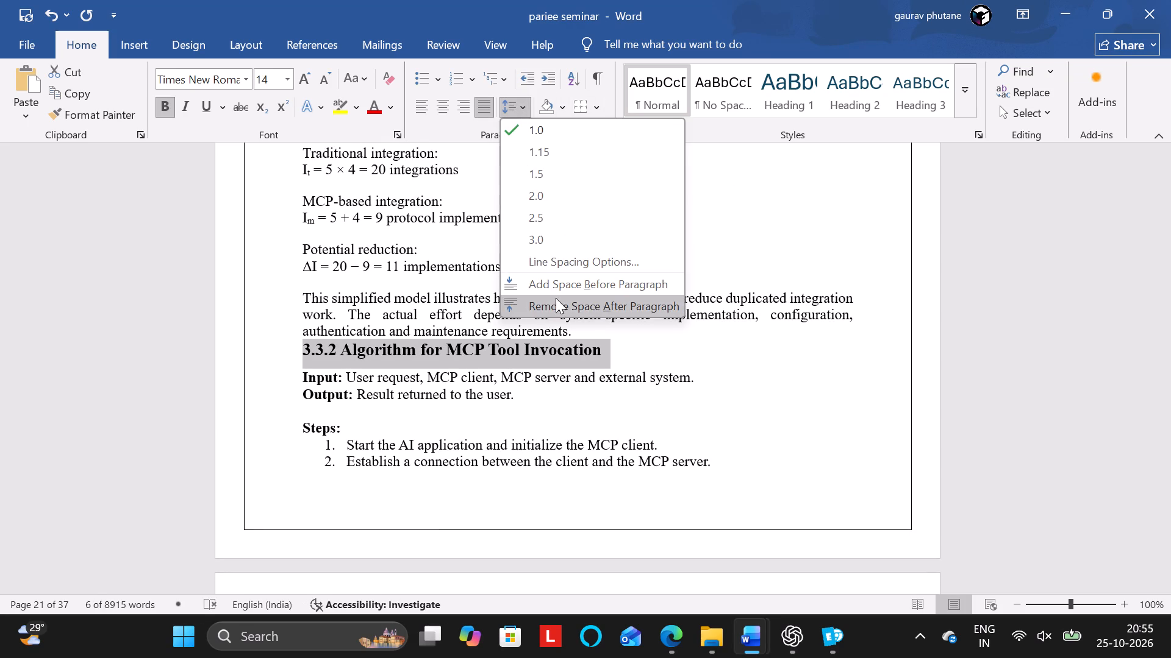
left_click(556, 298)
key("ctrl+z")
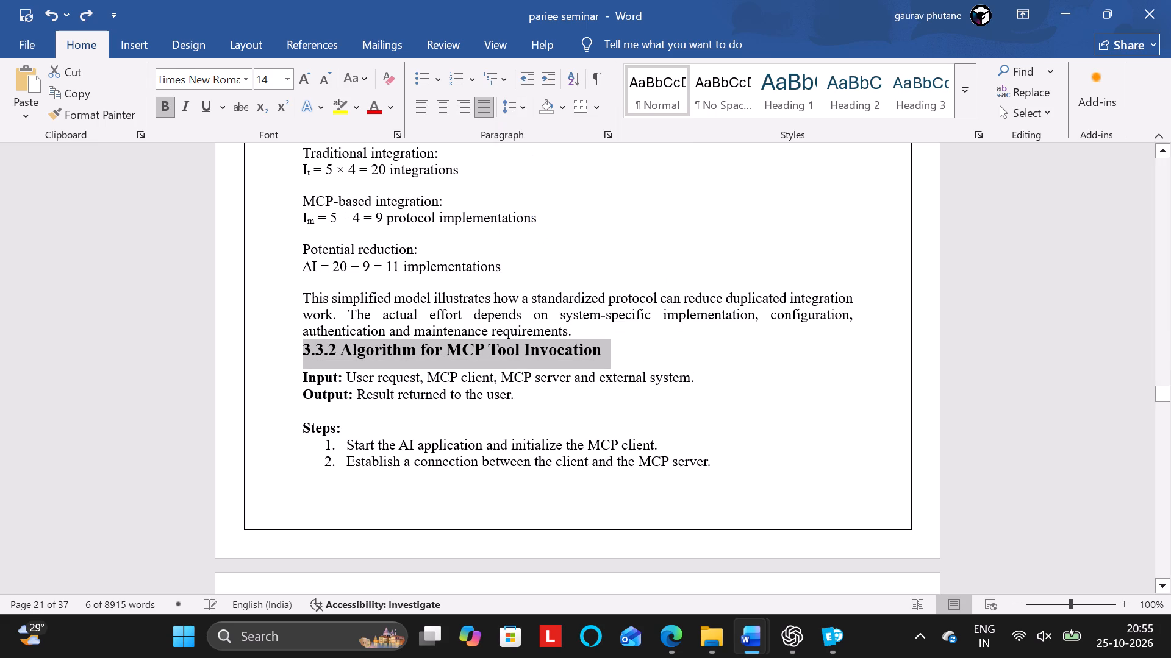
Insert a blank line above the 3.3.2 Algorithm for MCP Tool Invocation heading and remove the space before that blank paragraph.
left_click(609, 327)
key("Return")
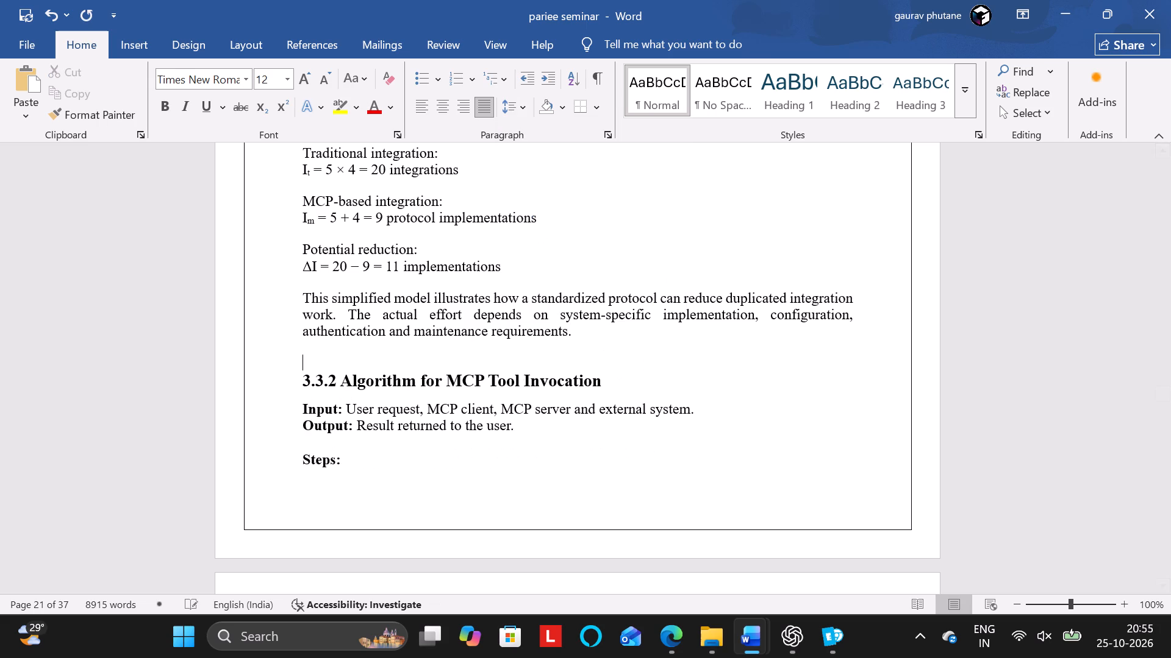
left_click(517, 109)
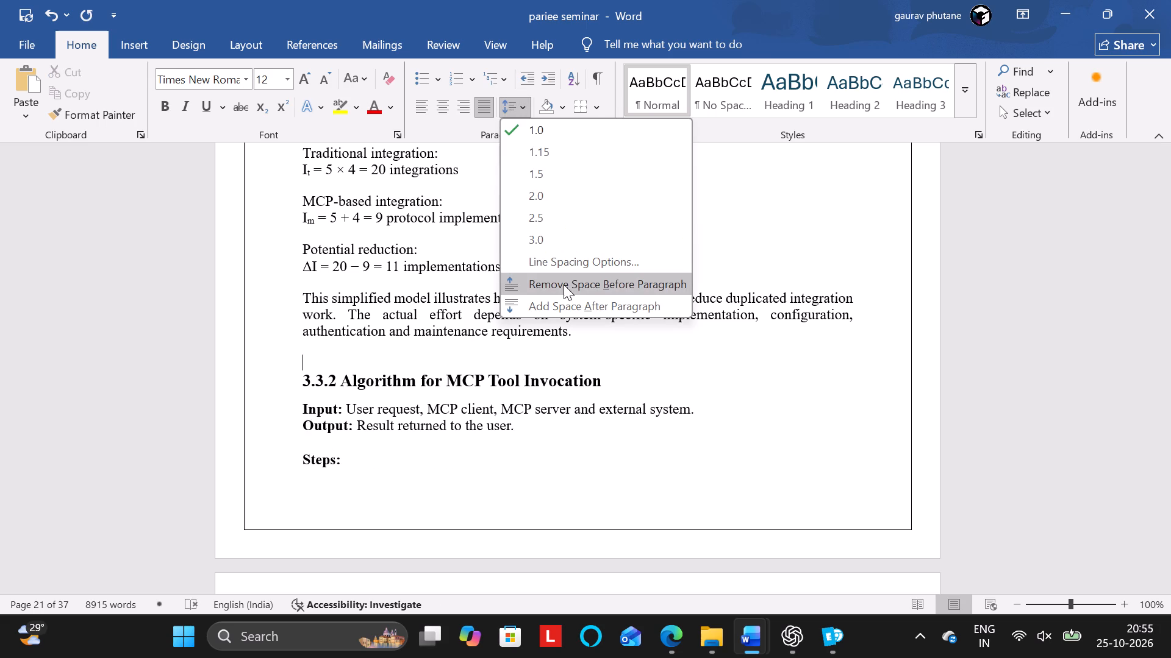
left_click(568, 278)
Reduce the 3.3.3 Algorithm Flow heading to font size 12 and remove the space before its paragraph.
scroll(568, 278, "down", 2)
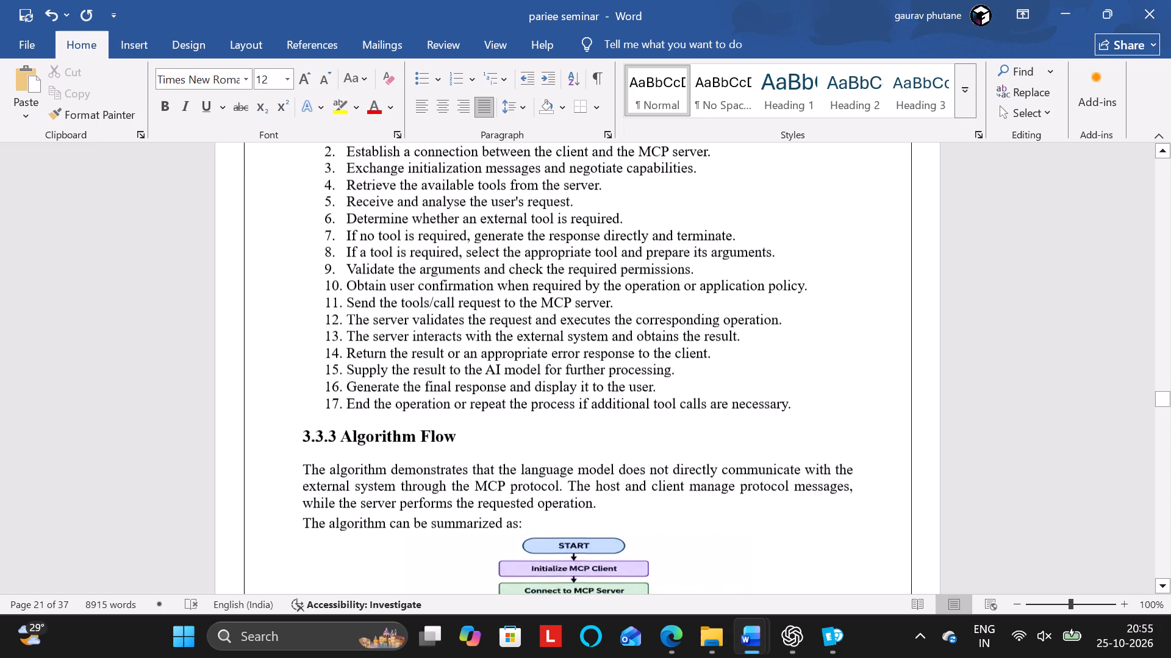
scroll(568, 278, "down", 1)
left_click(460, 244)
left_click_drag(460, 244, 299, 246)
left_click(323, 76)
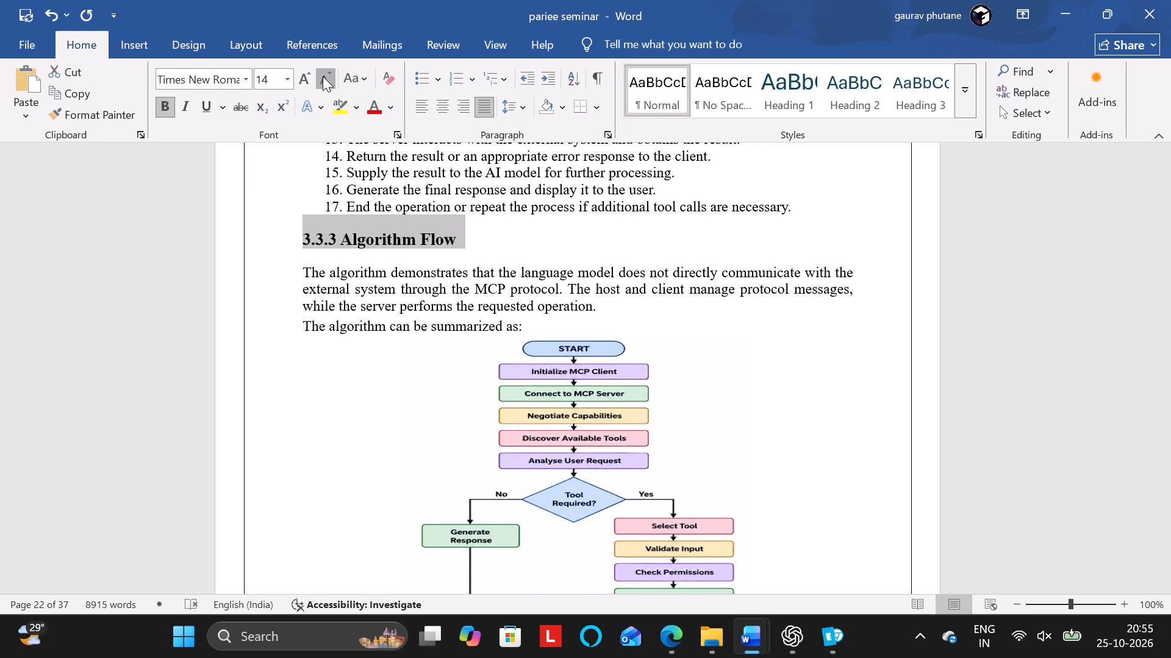
left_click(518, 112)
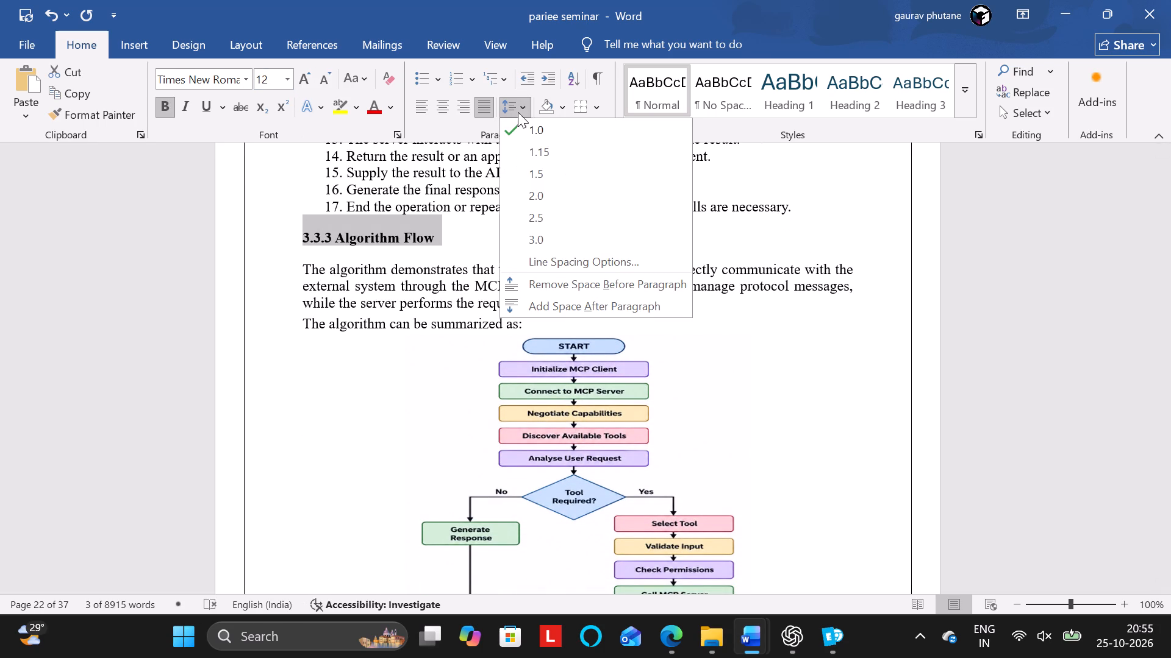
left_click(524, 279)
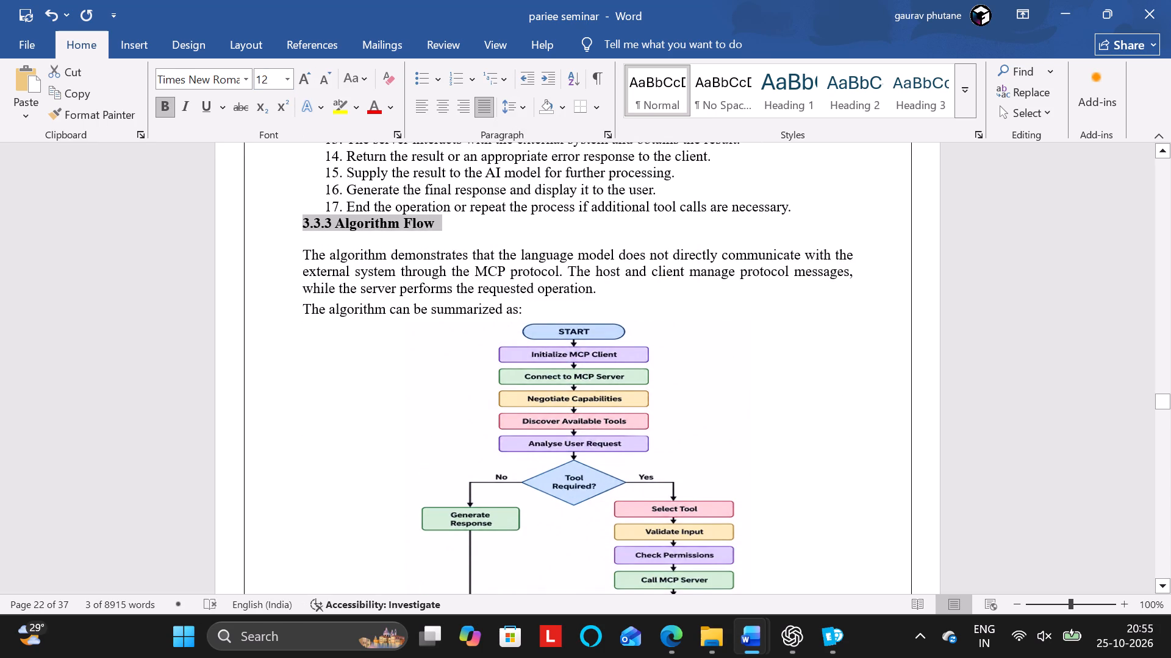
Insert a blank line above the 3.3.3 Algorithm Flow heading, stripping its list numbering and indent.
left_click(806, 205)
key("Return")
key("BackSpace")
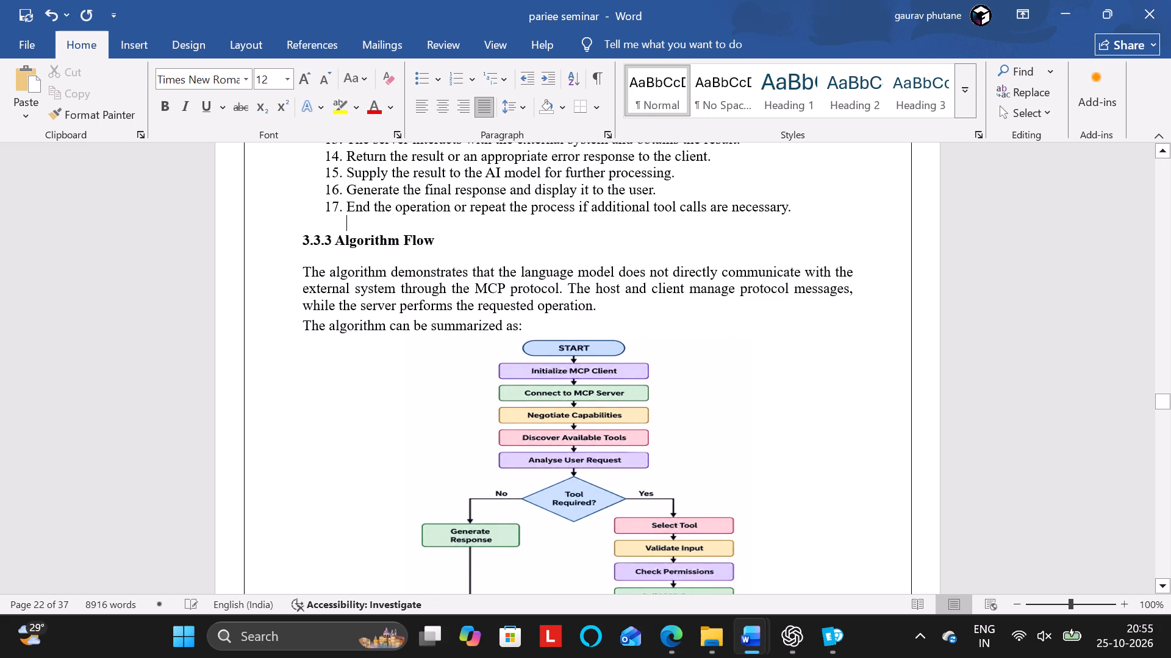
key("BackSpace")
key("BackSpace")
left_click(516, 107)
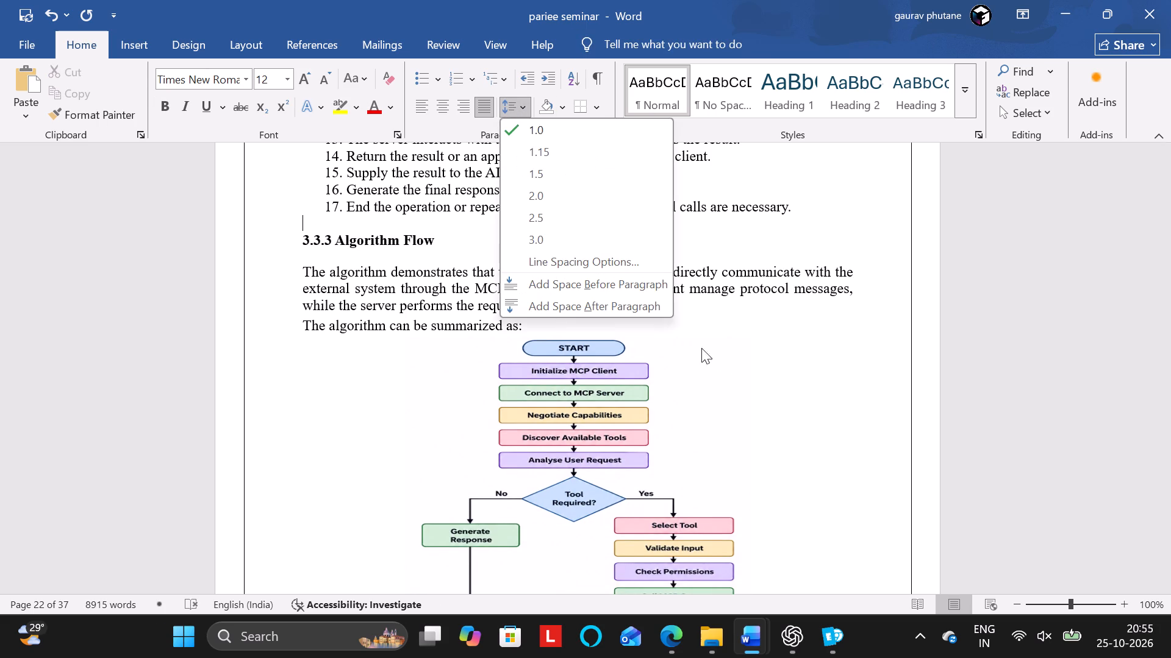
left_click(734, 361)
Insert a blank line after the Fig 3.1 caption to push the 3.4 Implementation Methodology heading onto the next page.
scroll(734, 361, "down", 3)
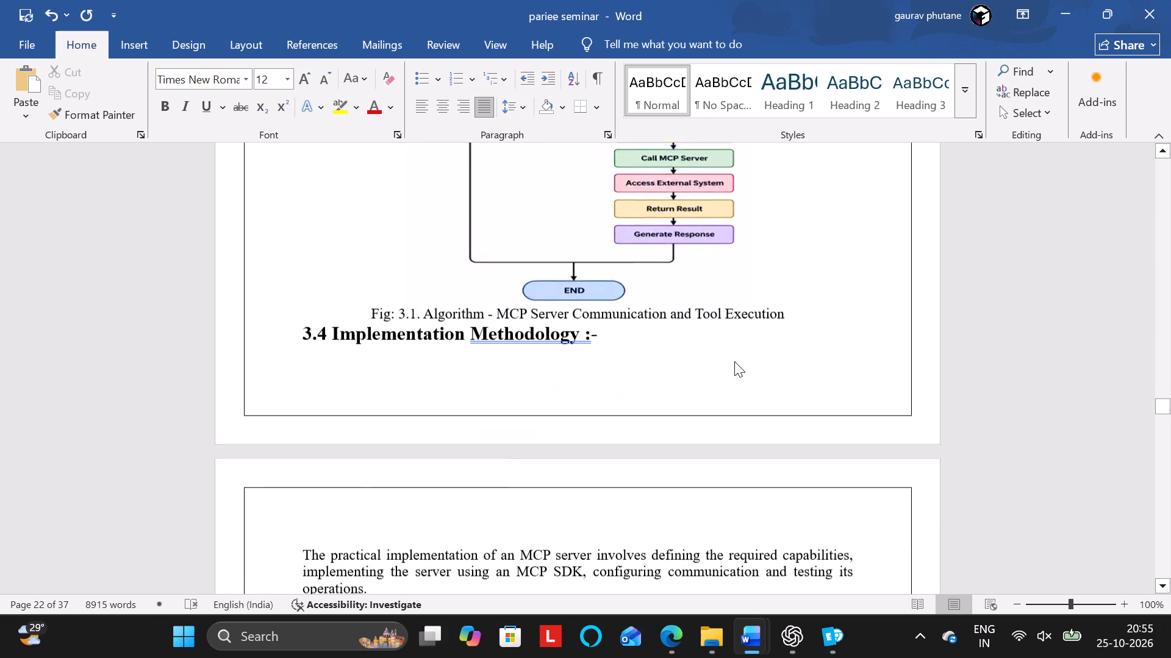
scroll(734, 361, "down", 1)
left_click(797, 294)
key("Return")
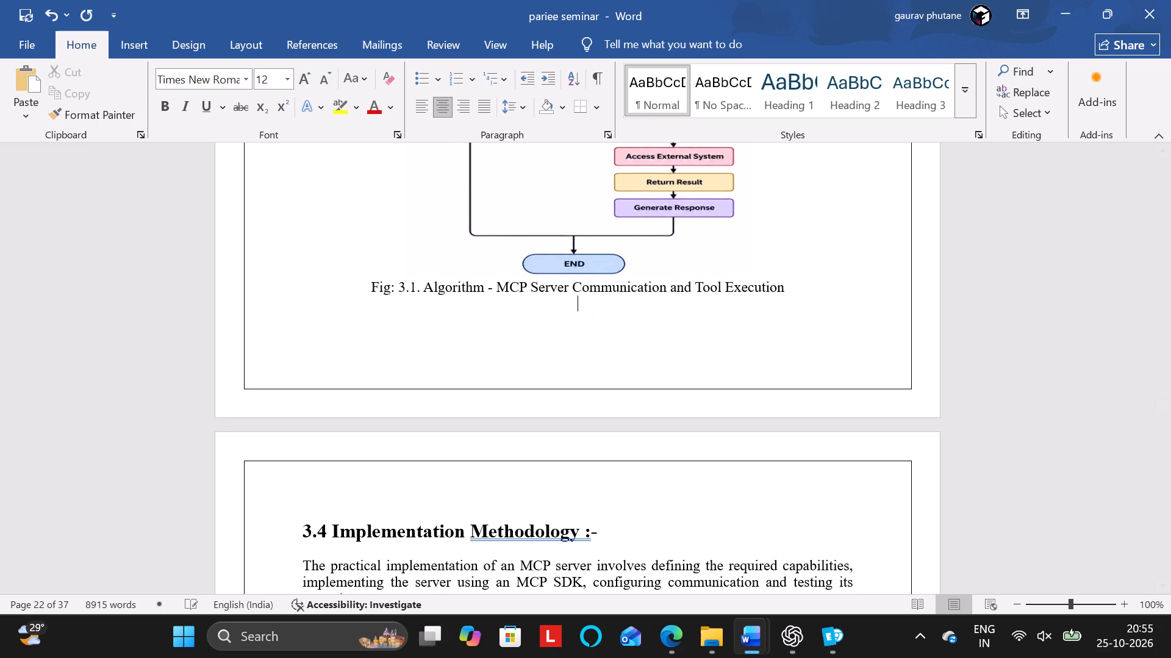
Reduce the 3.4.1 Development Environment heading to font size 12 and remove the space before its paragraph.
scroll(797, 294, "down", 1)
scroll(610, 359, "down", 1)
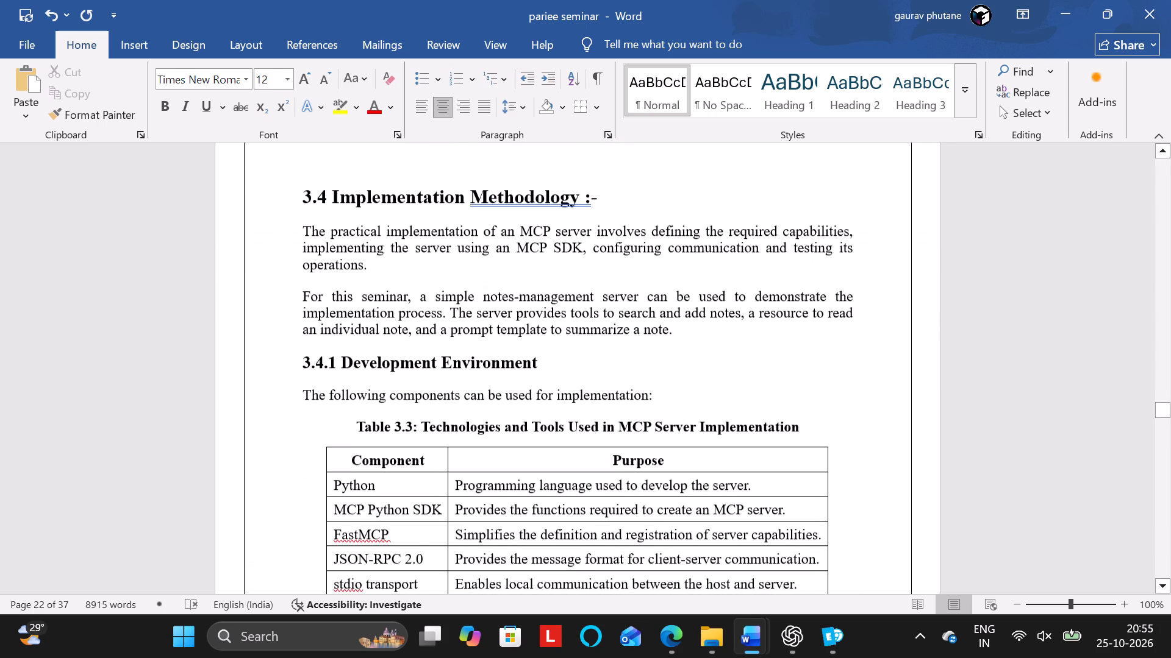
left_click(546, 364)
scroll(546, 364, "down", 1)
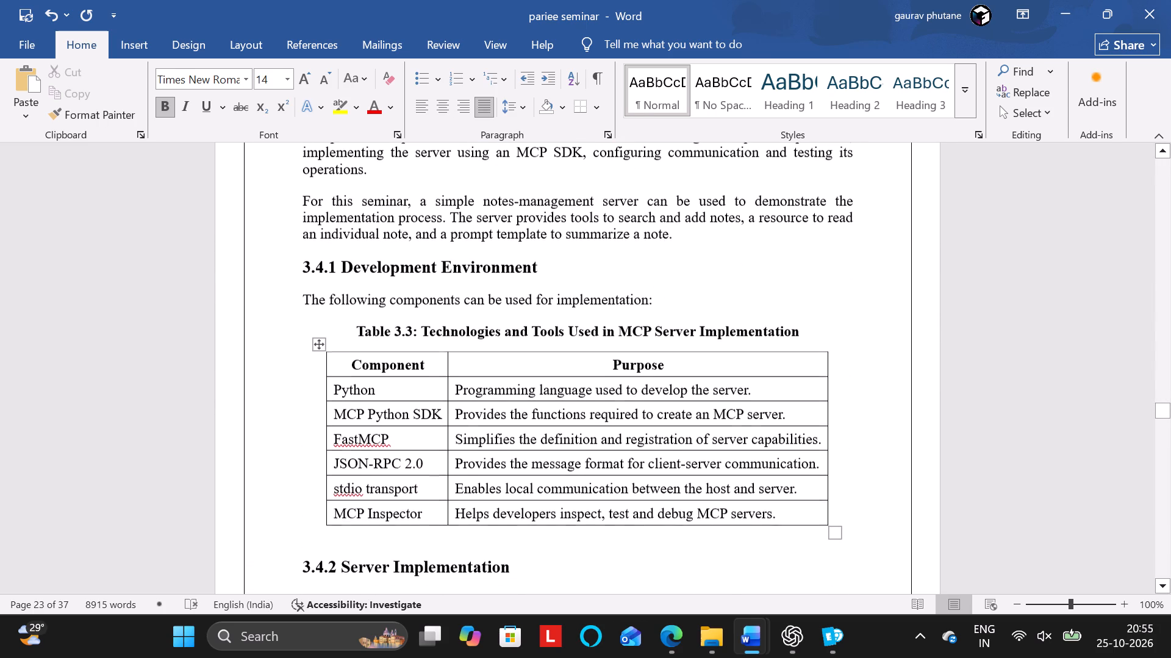
left_click_drag(552, 270, 307, 272)
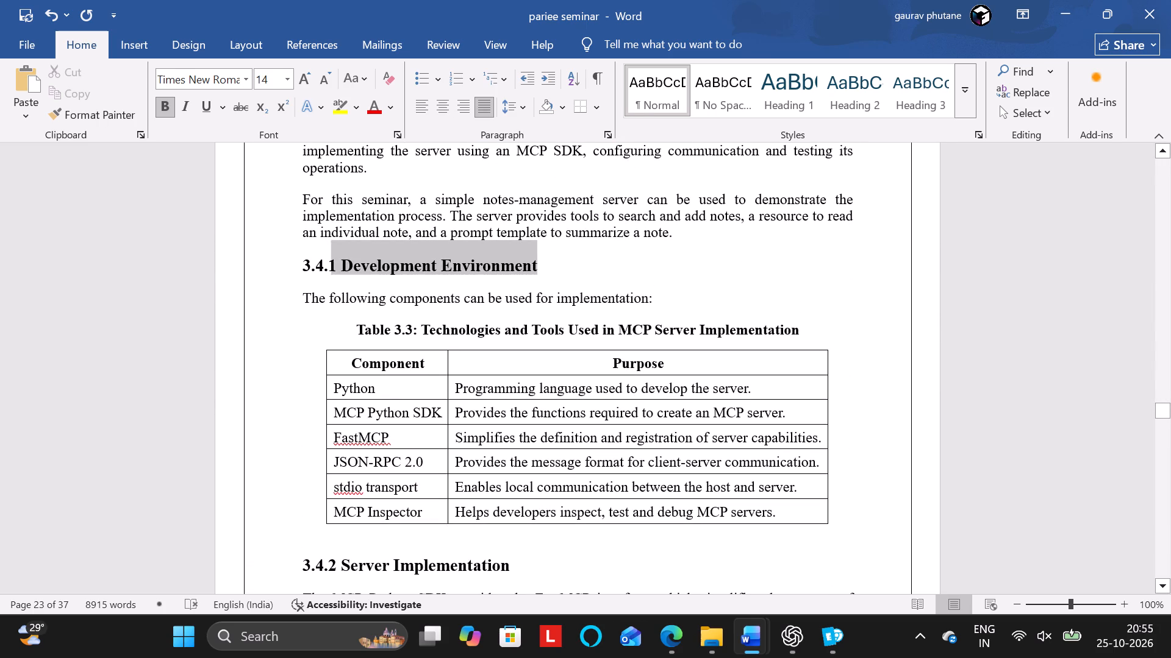
left_click_drag(307, 272, 286, 274)
left_click(320, 82)
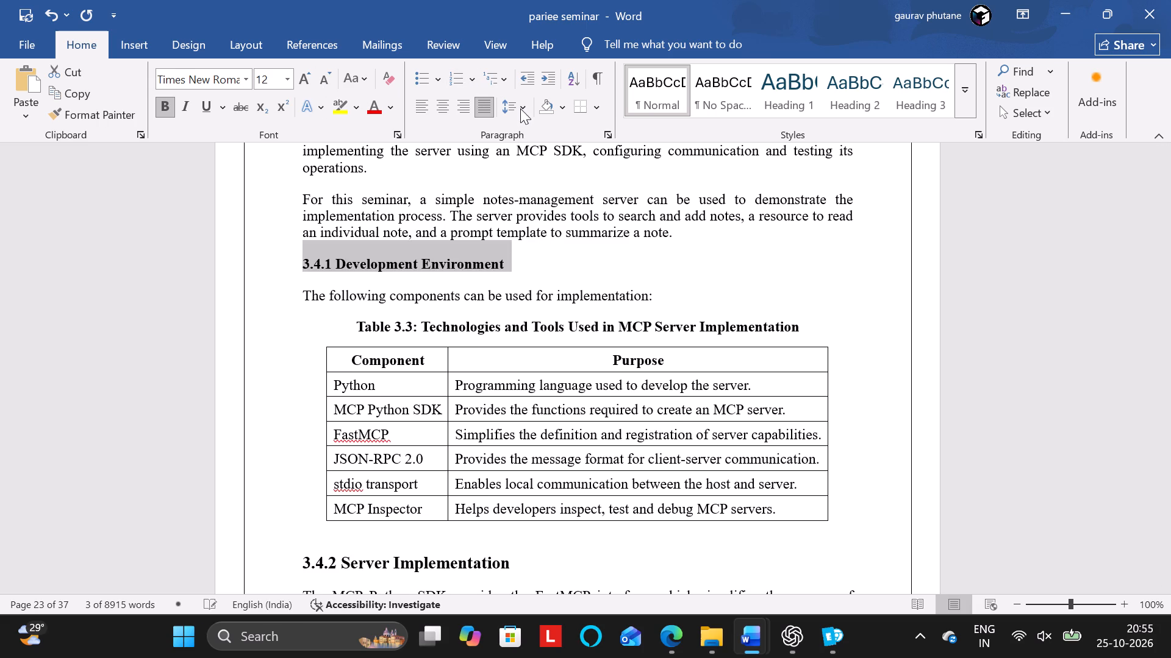
left_click(521, 110)
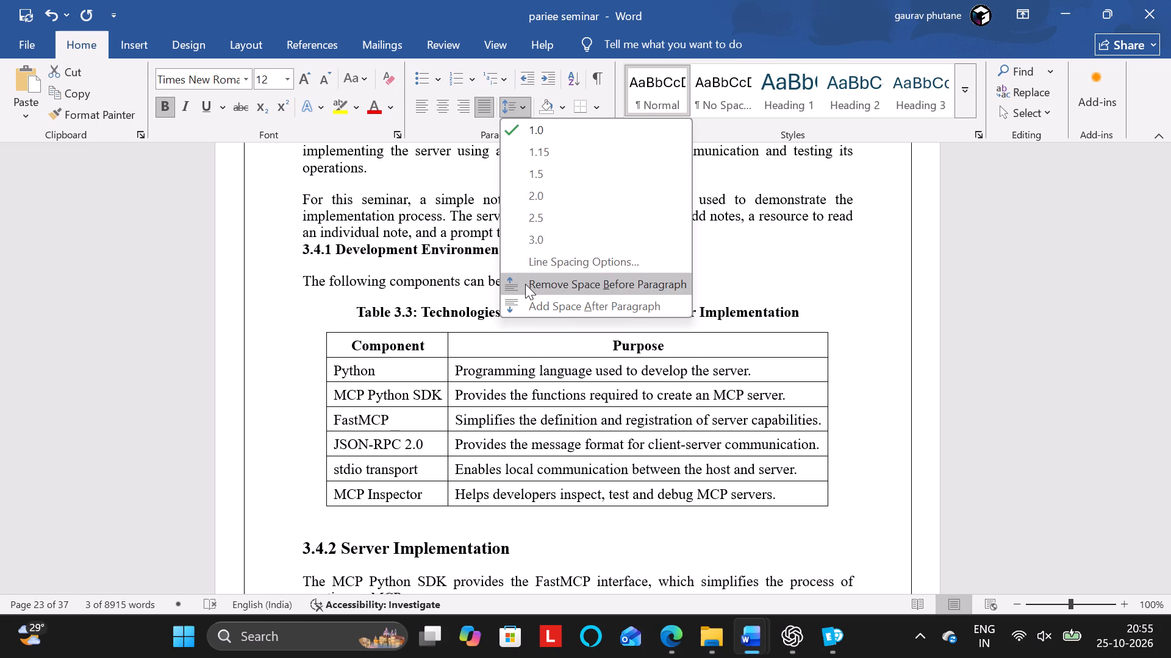
left_click(525, 284)
Insert a blank line above the 3.4.1 Development Environment heading and remove the space before that blank paragraph.
left_click(692, 238)
key("Return")
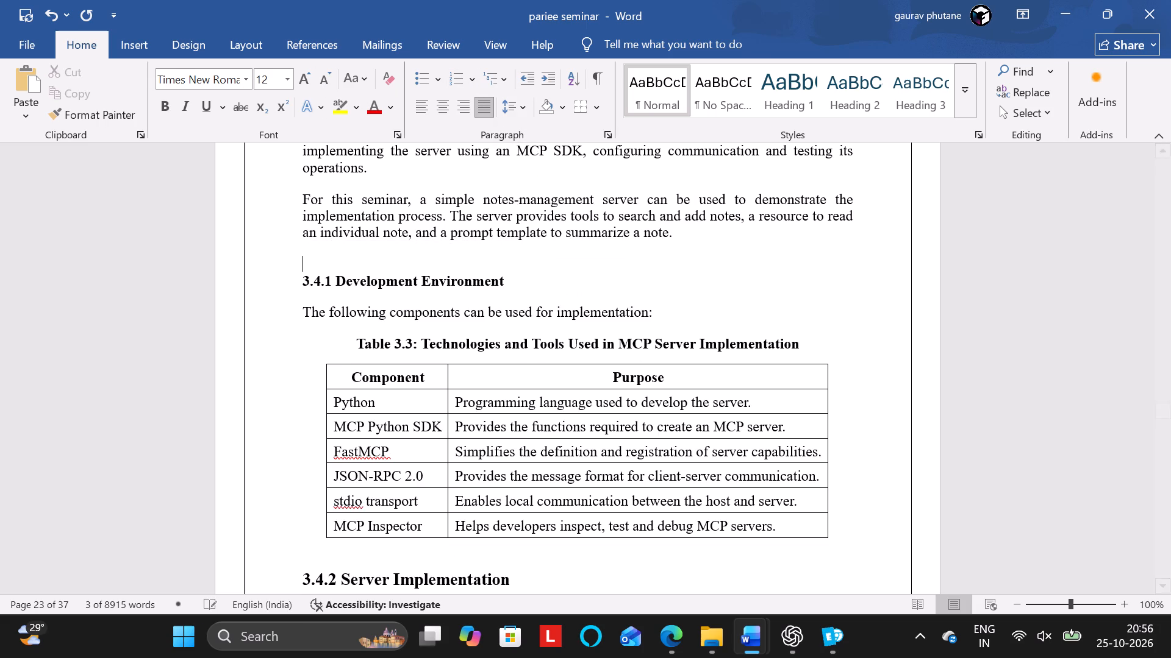
left_click(515, 106)
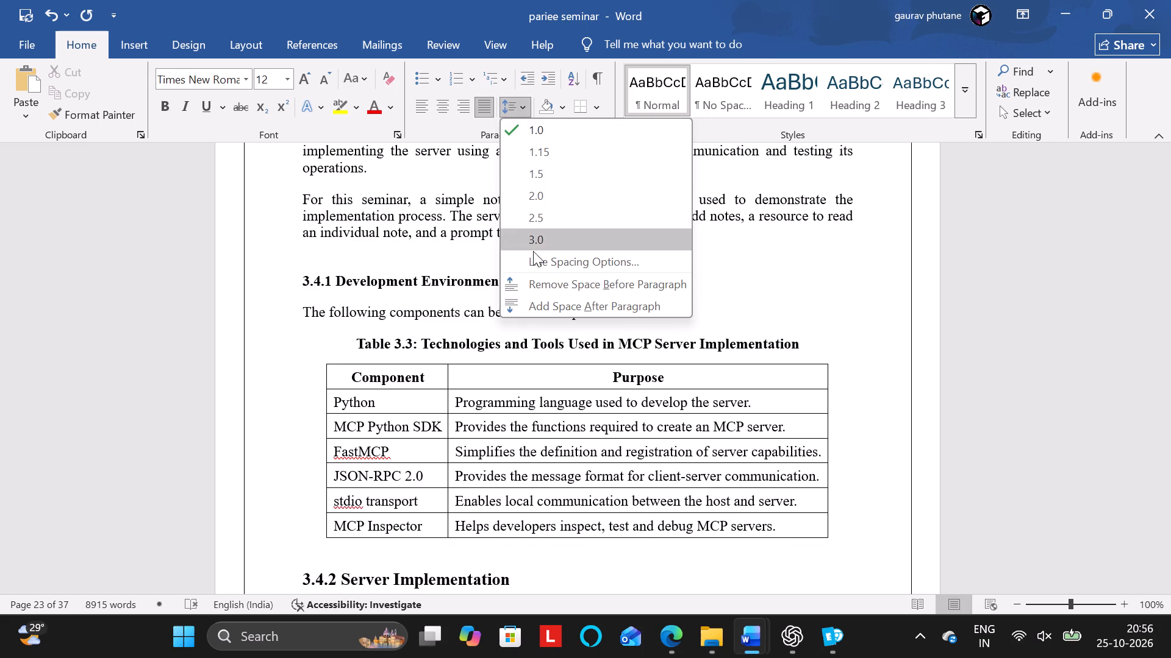
left_click(525, 284)
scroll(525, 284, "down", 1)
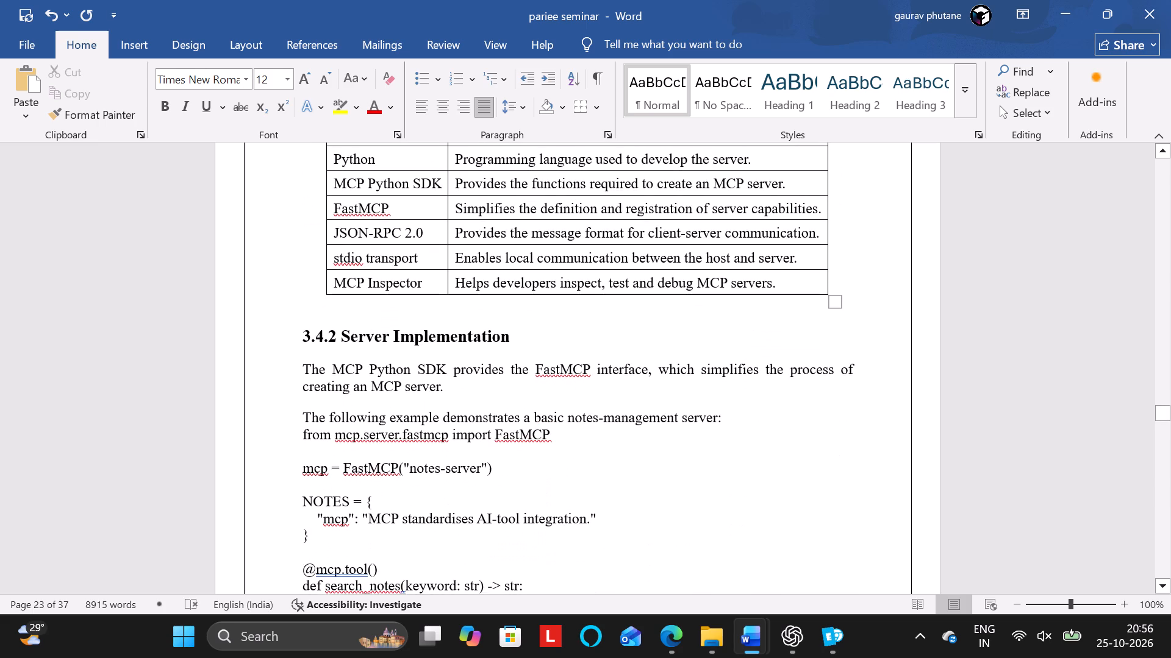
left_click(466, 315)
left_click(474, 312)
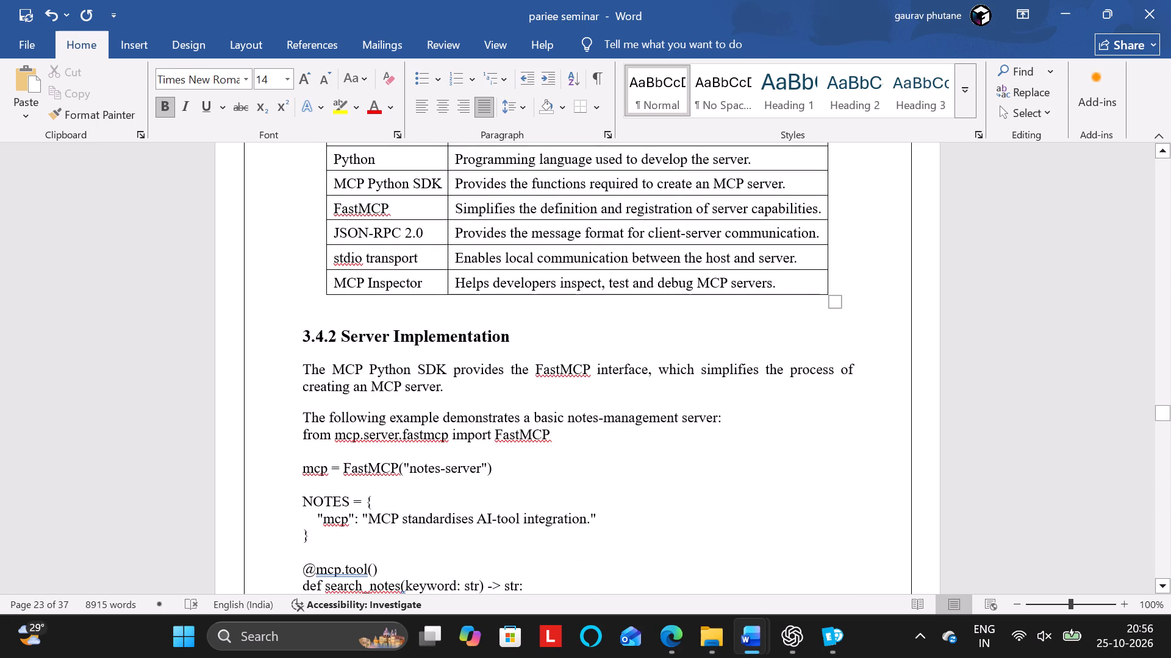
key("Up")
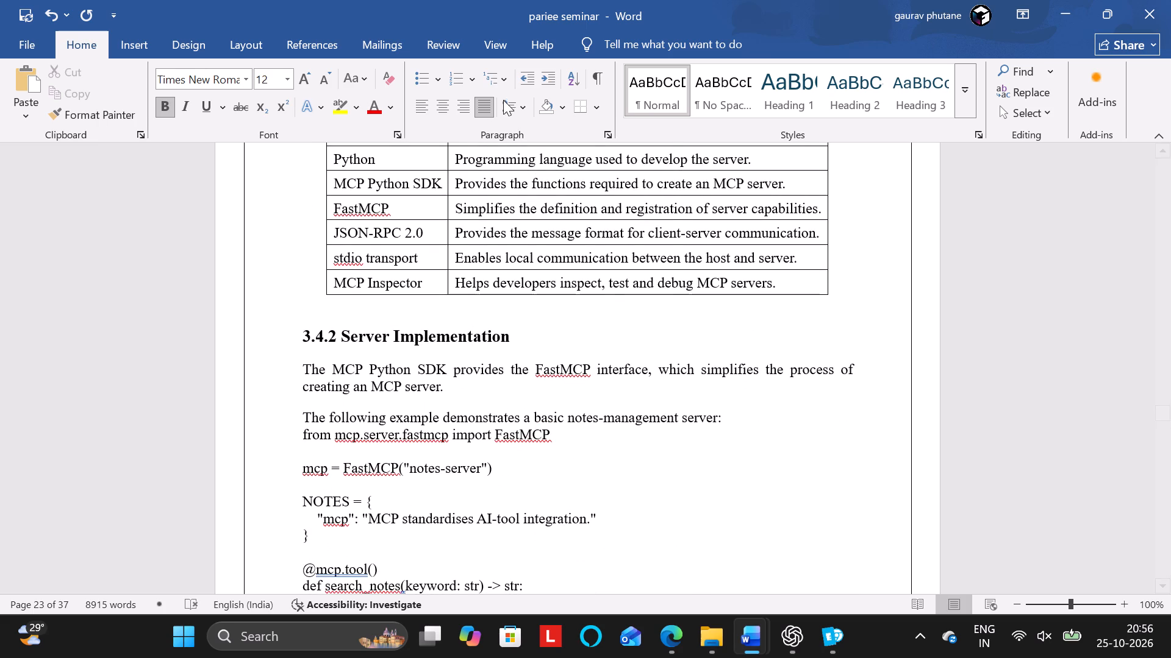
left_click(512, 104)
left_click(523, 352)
Reduce the 3.4.2 Server Implementation heading to font size 12 and remove the space before its paragraph.
left_click(539, 335)
left_click_drag(539, 335, 299, 342)
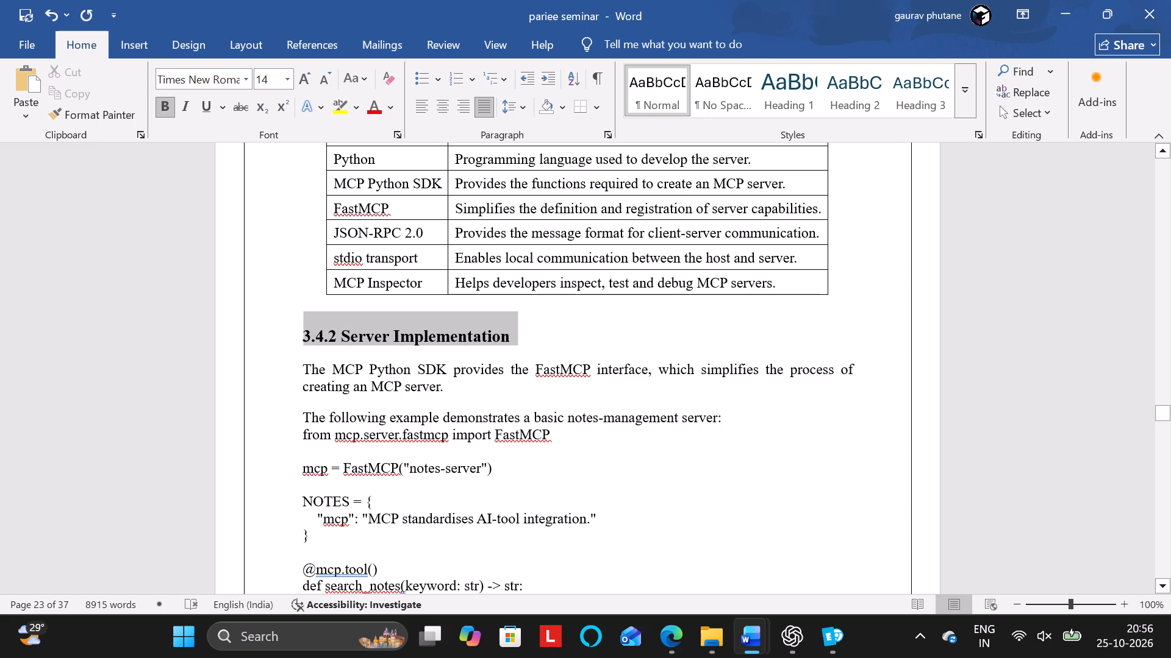
left_click_drag(299, 342, 296, 342)
left_click(316, 76)
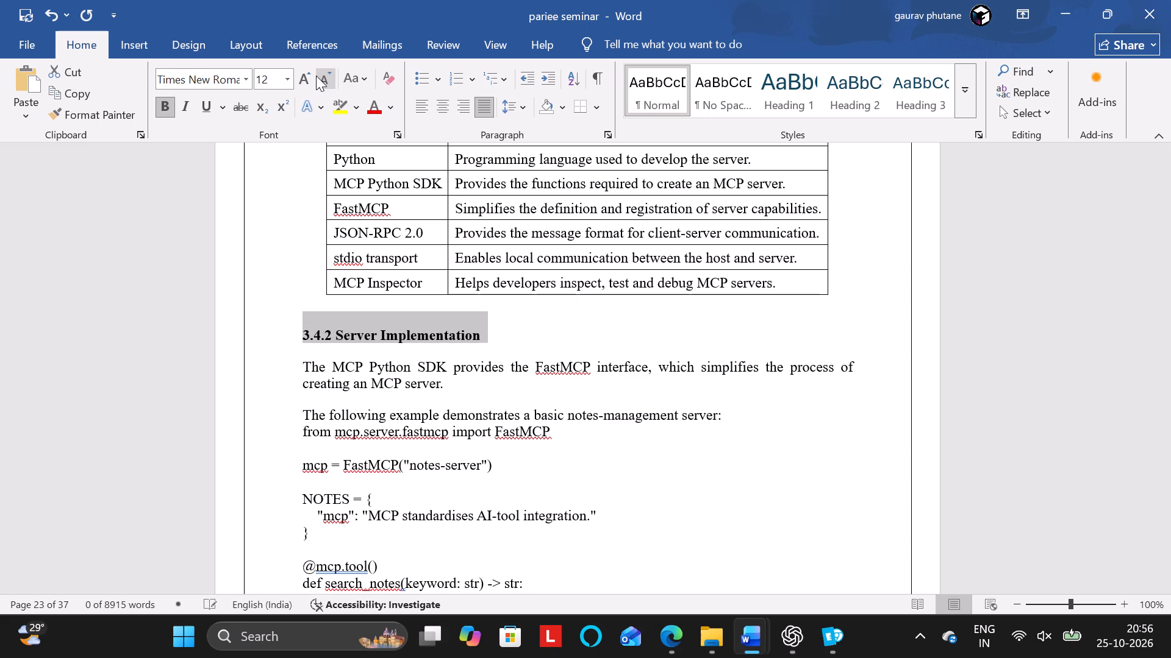
left_click(514, 108)
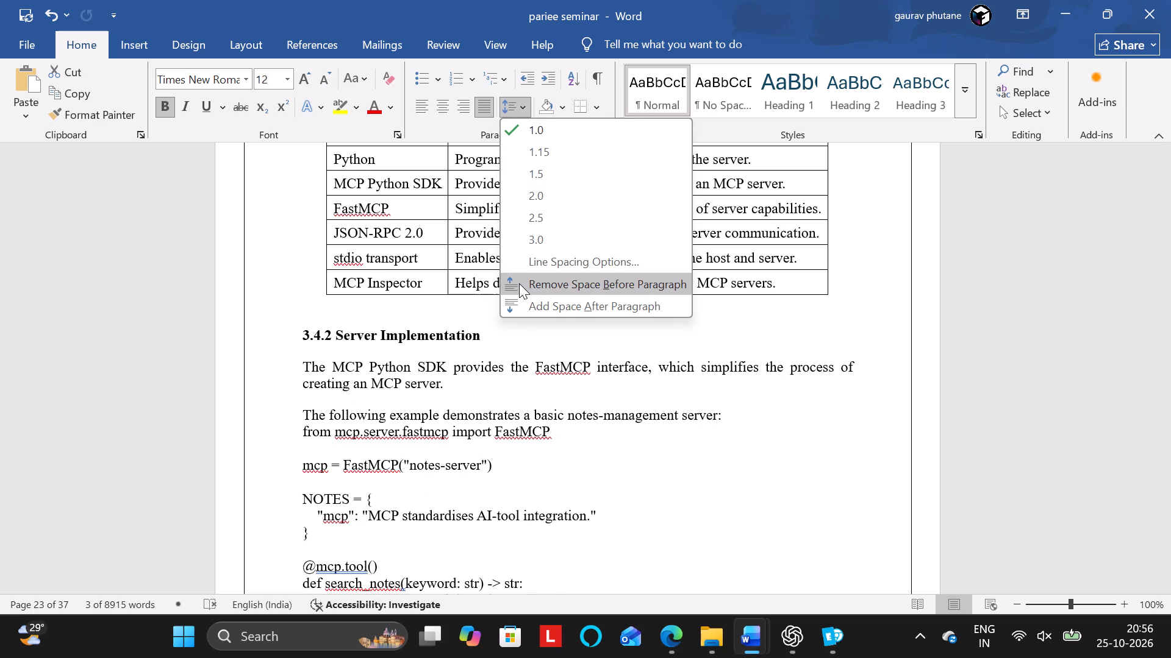
left_click(519, 283)
Reduce the 3.4.3 Testing and Validation heading to font size 12 and remove the space before its paragraph.
scroll(497, 384, "down", 2)
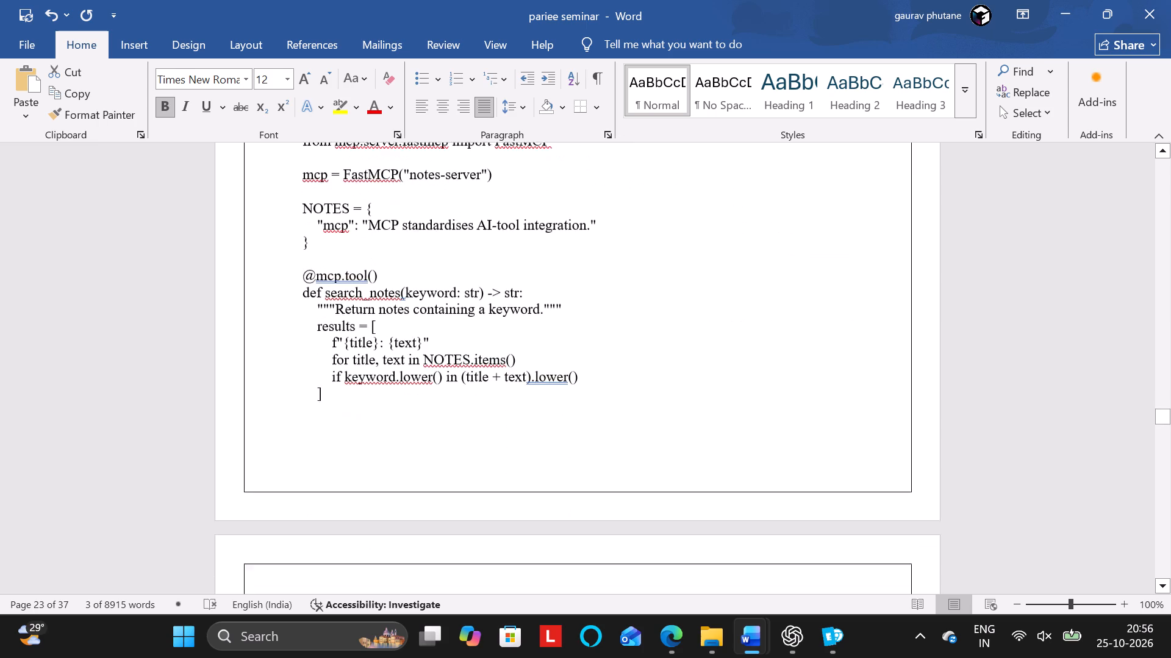
scroll(497, 384, "down", 2)
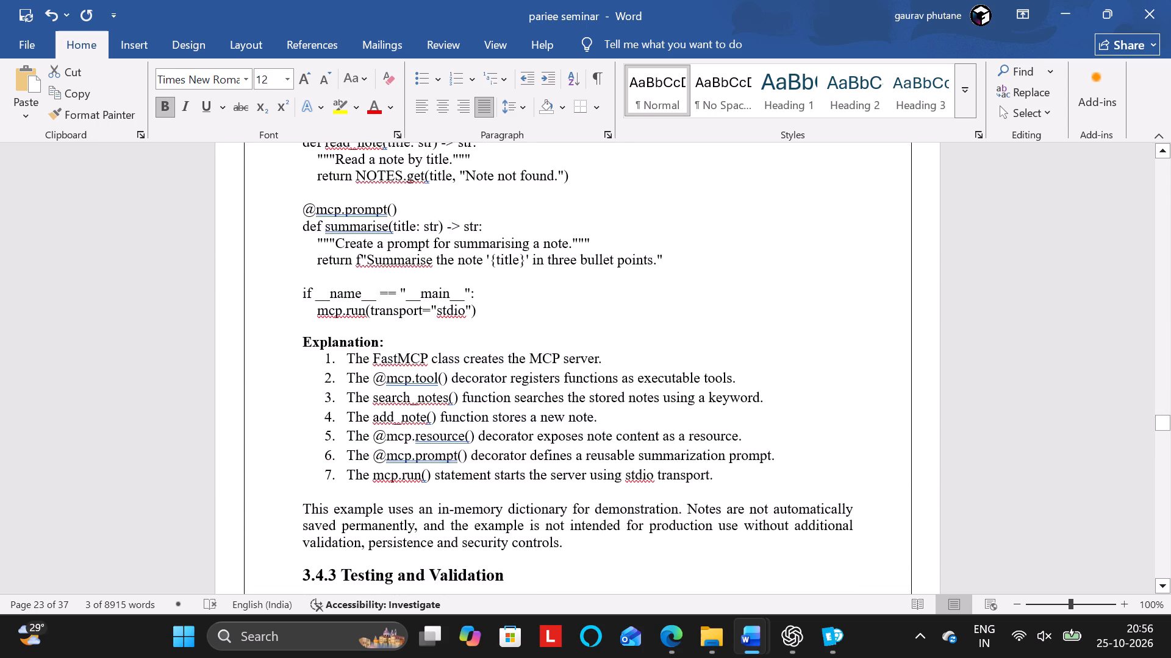
scroll(497, 384, "down", 1)
left_click_drag(522, 356, 347, 372)
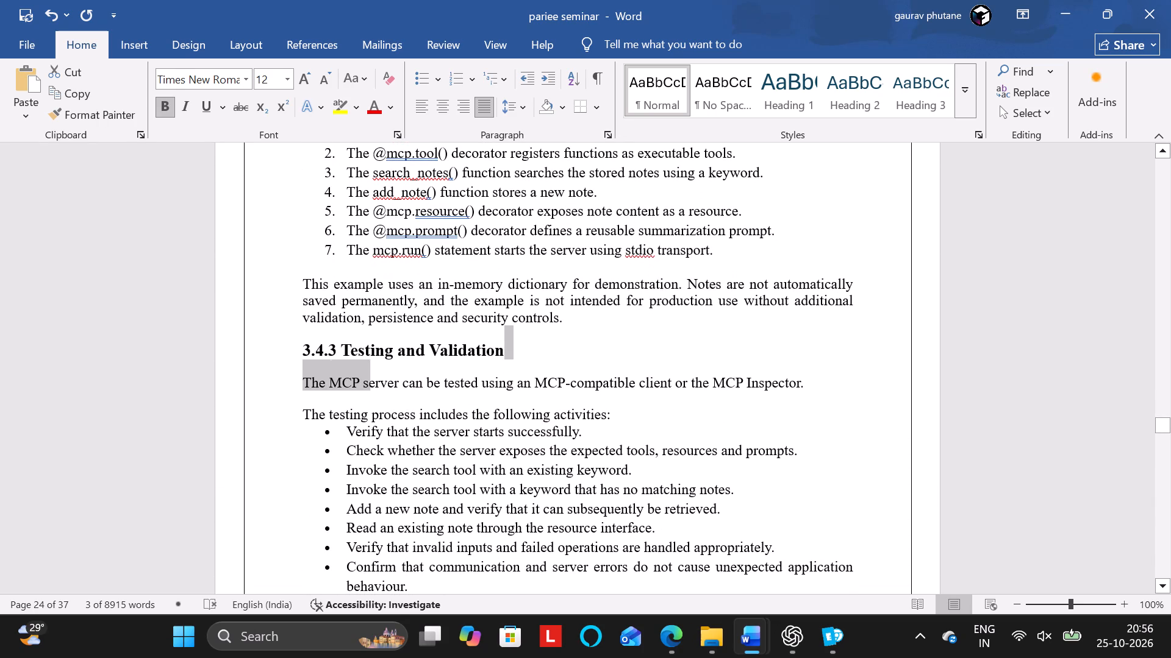
left_click_drag(347, 372, 301, 355)
left_click(320, 82)
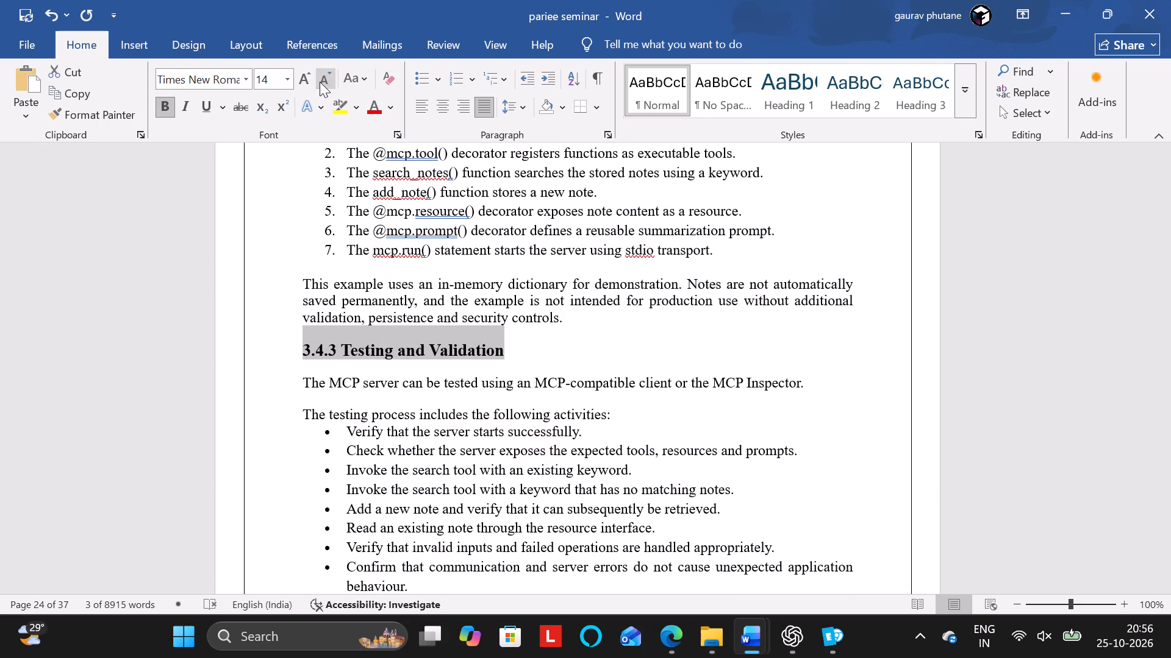
left_click(523, 107)
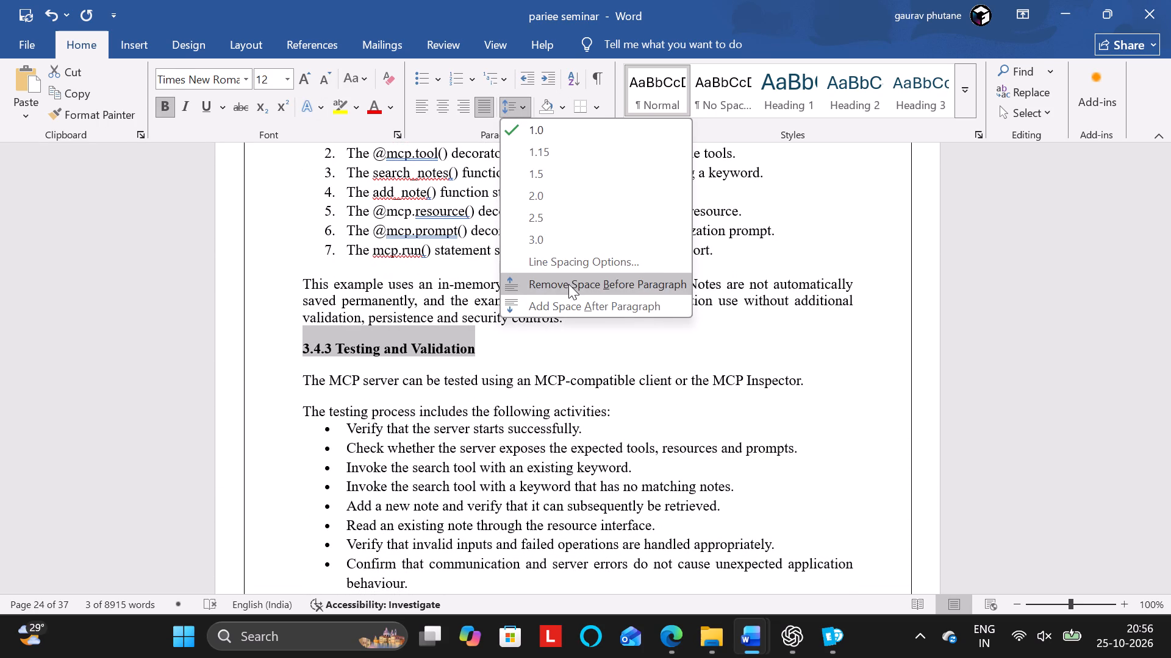
left_click(569, 284)
Insert a blank line above the 3.4.3 Testing and Validation heading and remove the space before that blank paragraph.
left_click(572, 313)
key("Return")
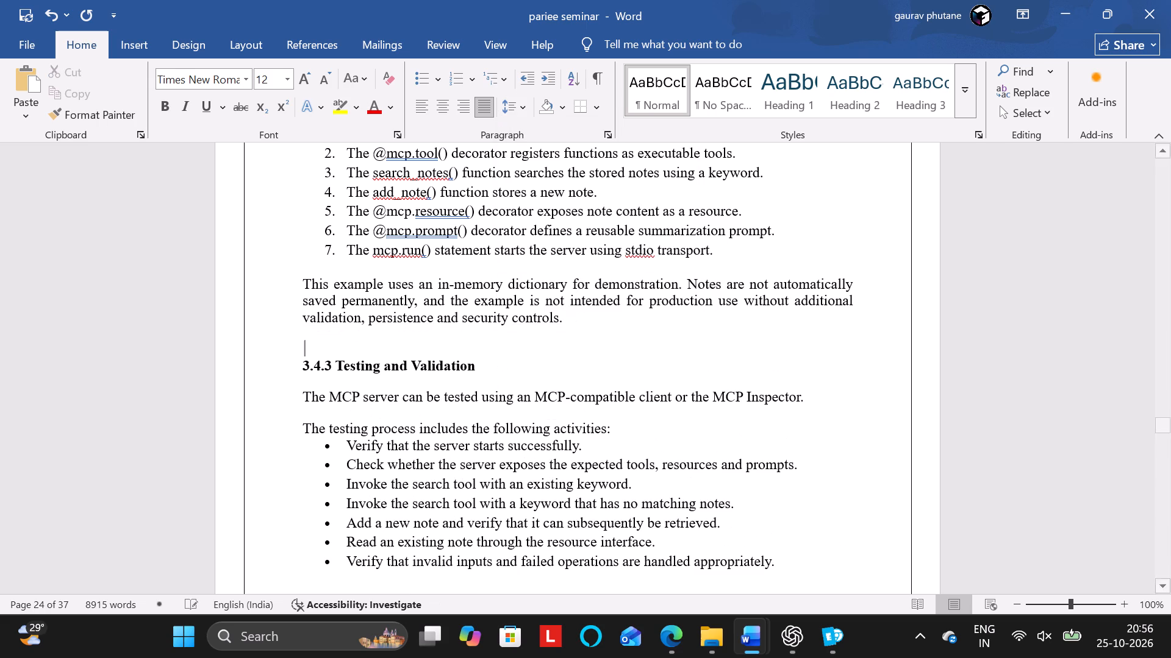
left_click(520, 109)
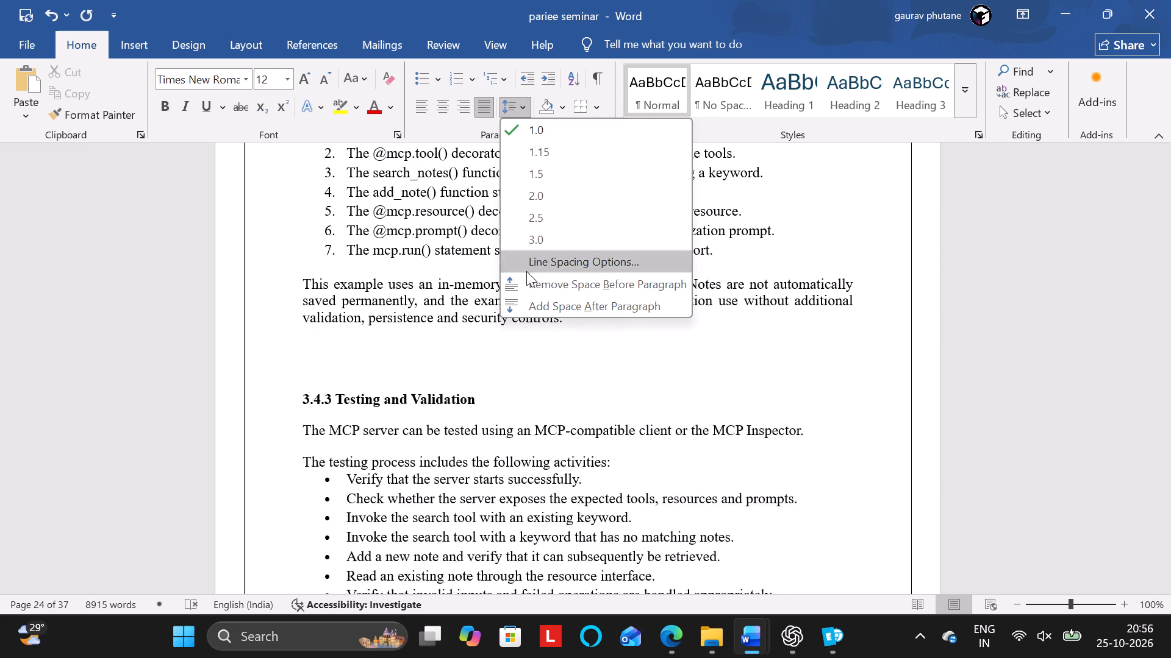
left_click(526, 275)
left_click(526, 275)
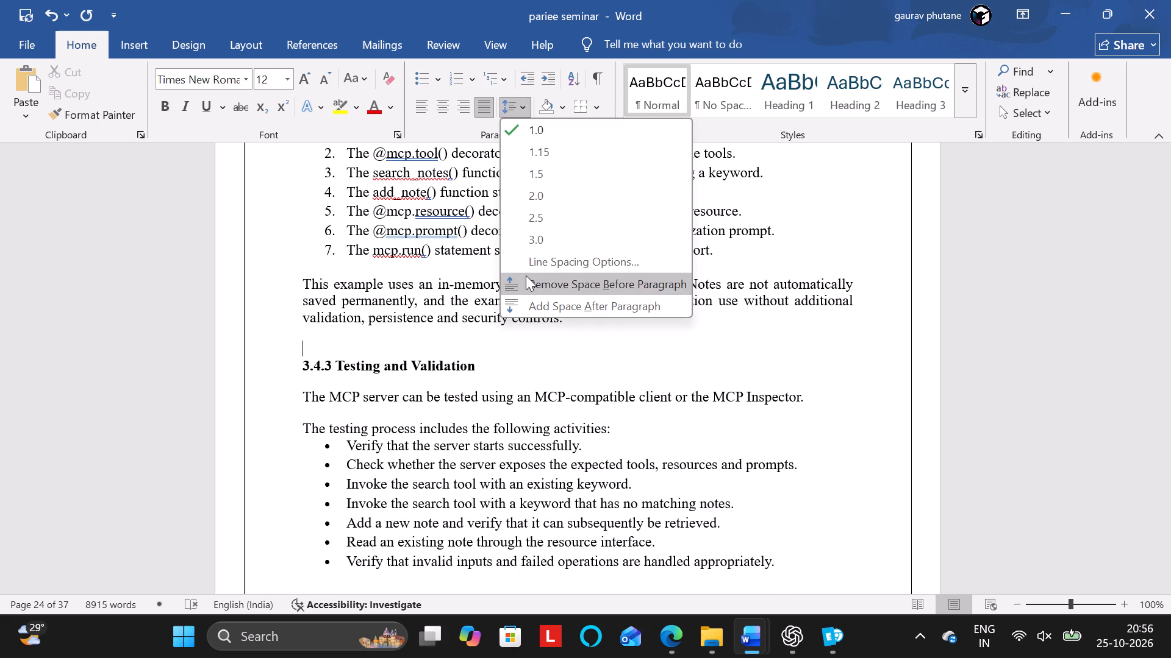
left_click(510, 283)
In section 3.5, insert blank lines above the 6. Logging and Error Handling heading to push it onto the next page.
scroll(493, 361, "down", 2)
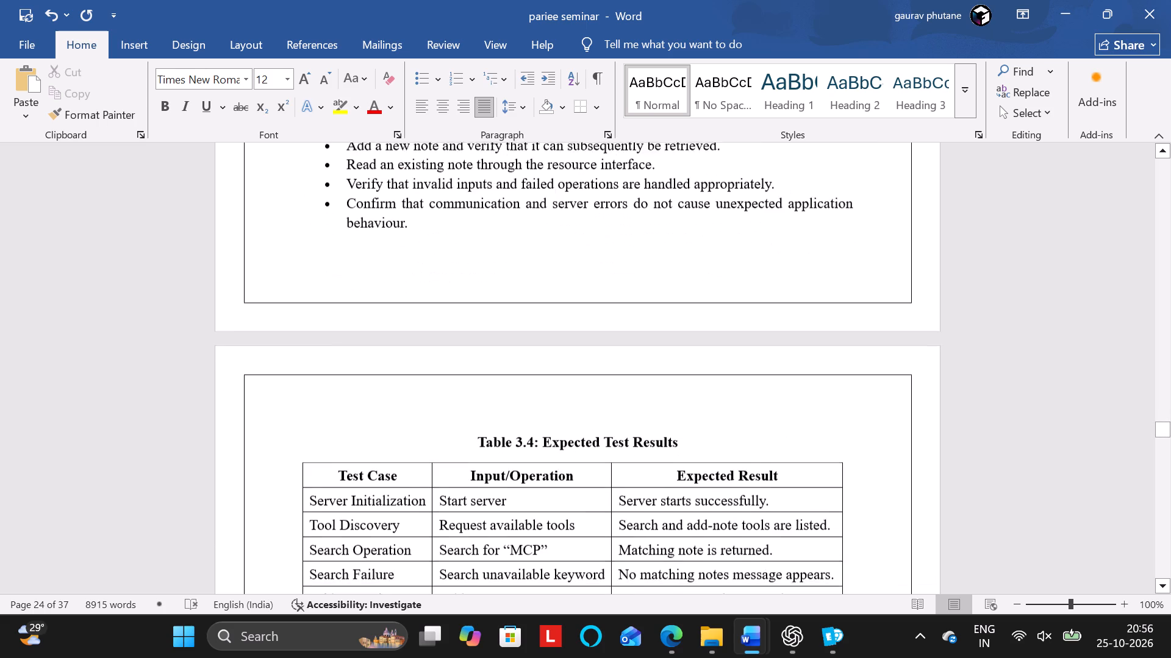
scroll(493, 361, "down", 3)
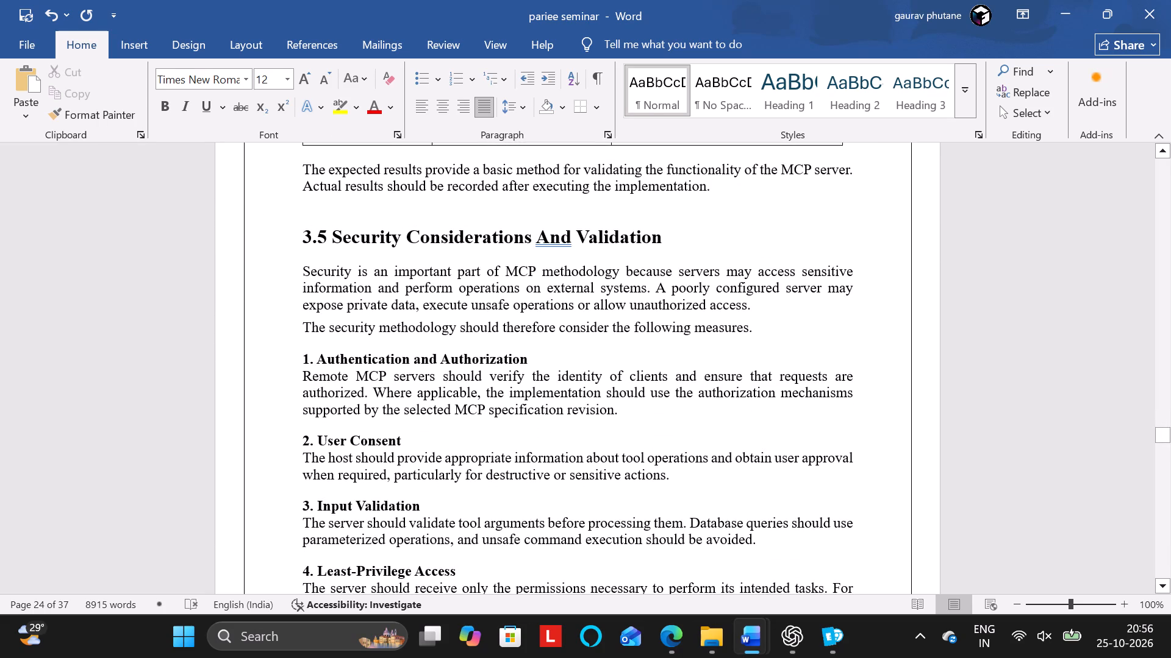
scroll(582, 234, "down", 3)
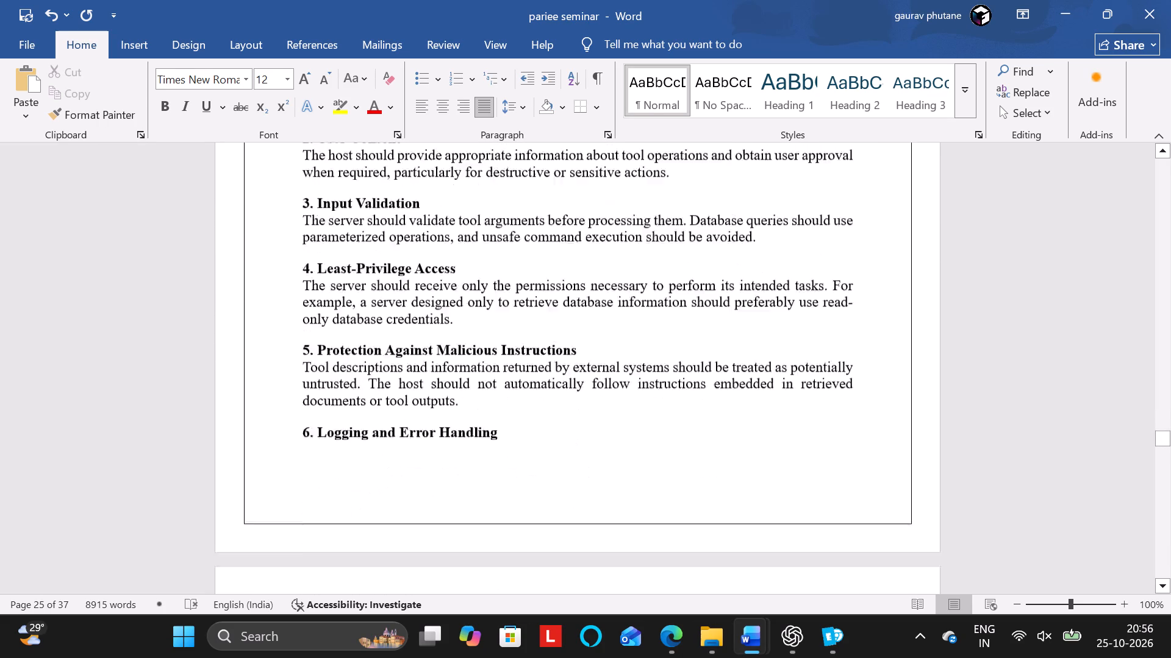
scroll(582, 234, "down", 2)
scroll(582, 234, "up", 2)
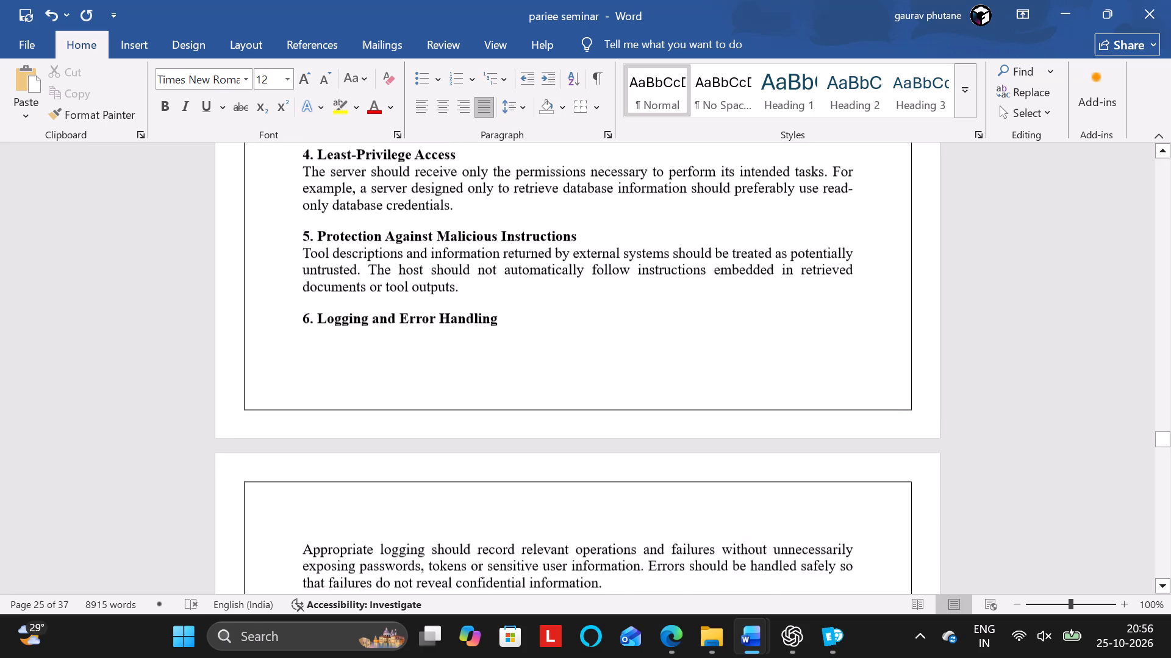
left_click(490, 312)
key("Return")
key("Return")
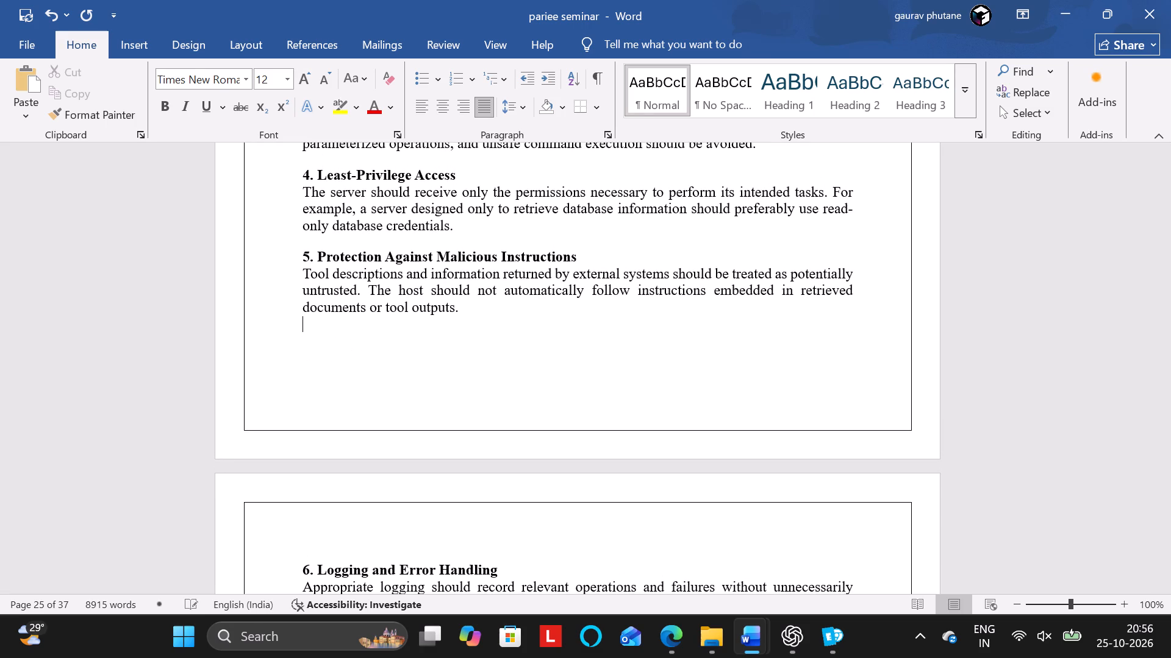
Review the end of Chapter 3 and Chapter 4 up to 4.3.1 Latency for layout, and check that heading's font size.
scroll(490, 312, "down", 3)
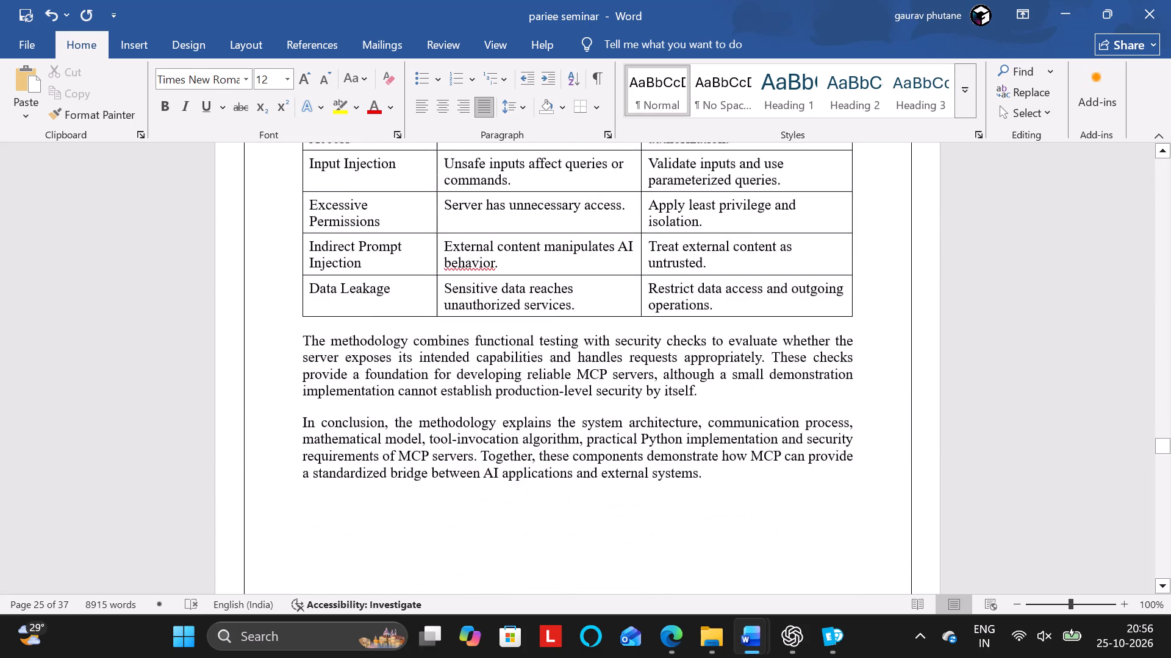
scroll(490, 312, "down", 3)
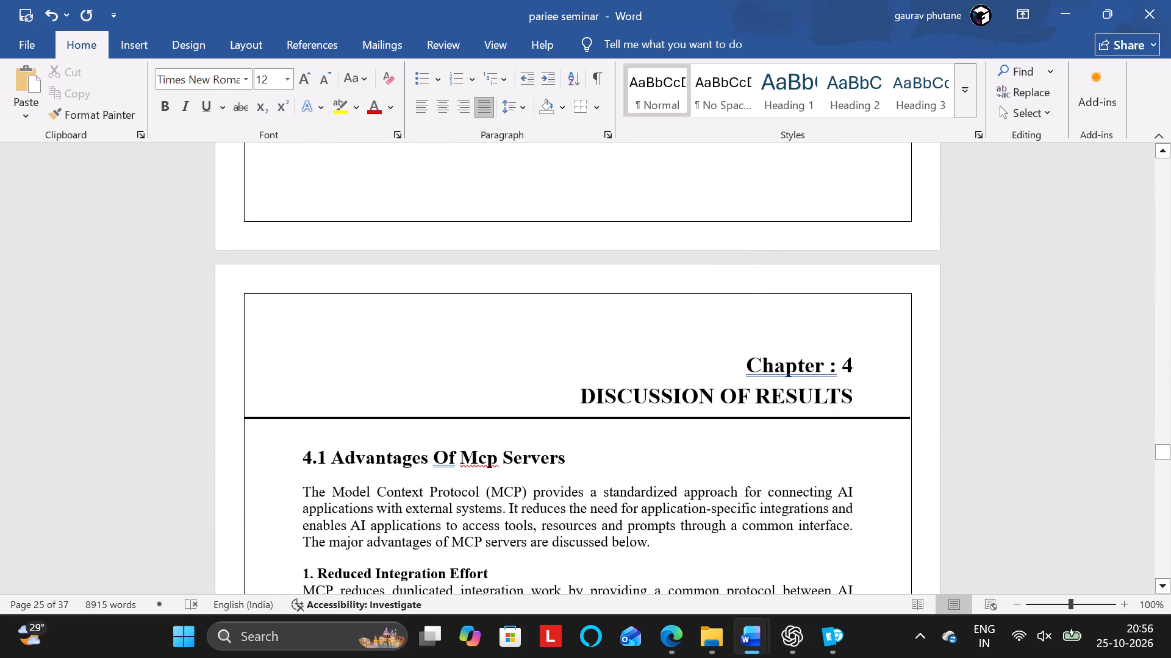
scroll(695, 387, "down", 1)
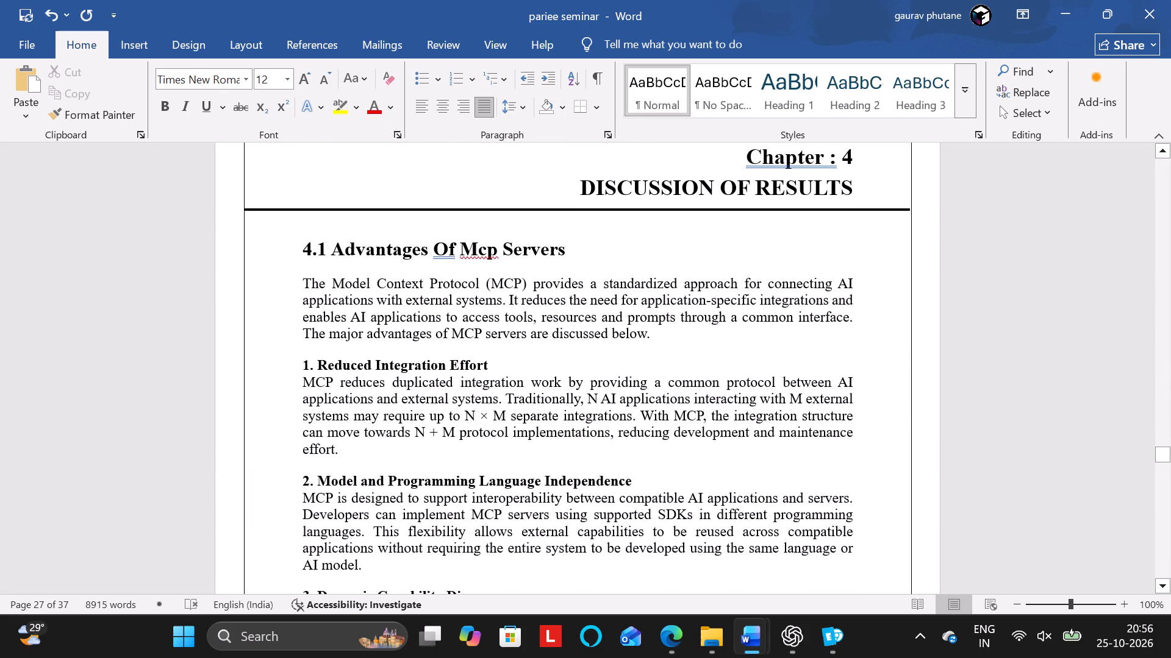
scroll(695, 387, "down", 3)
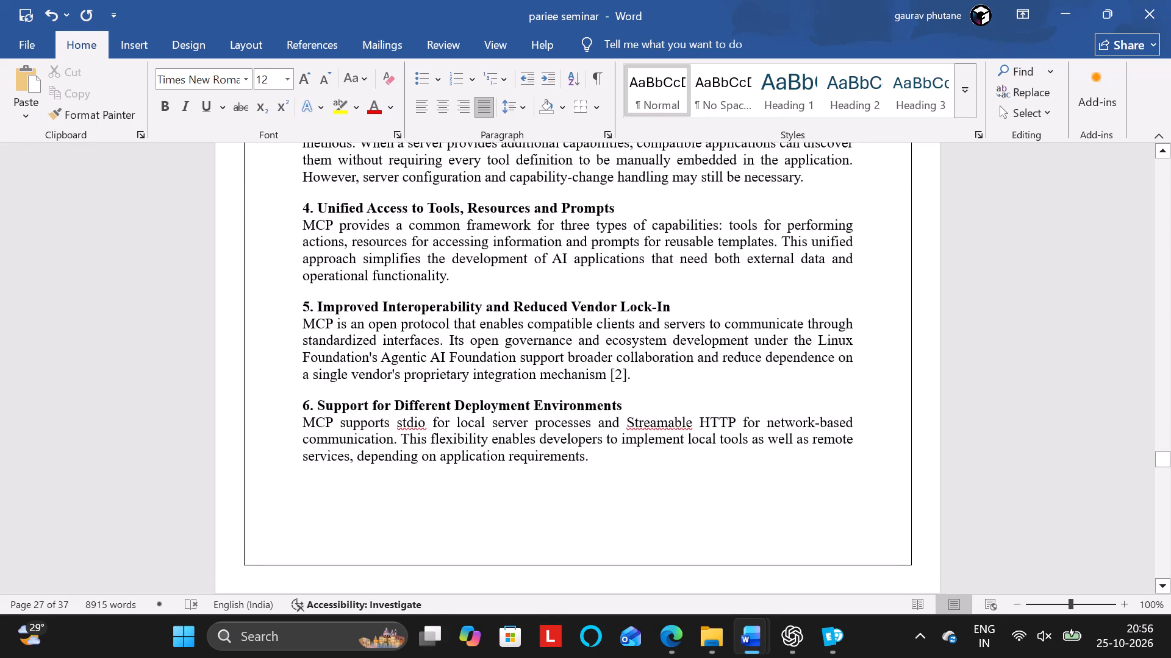
scroll(695, 387, "down", 2)
scroll(601, 376, "down", 2)
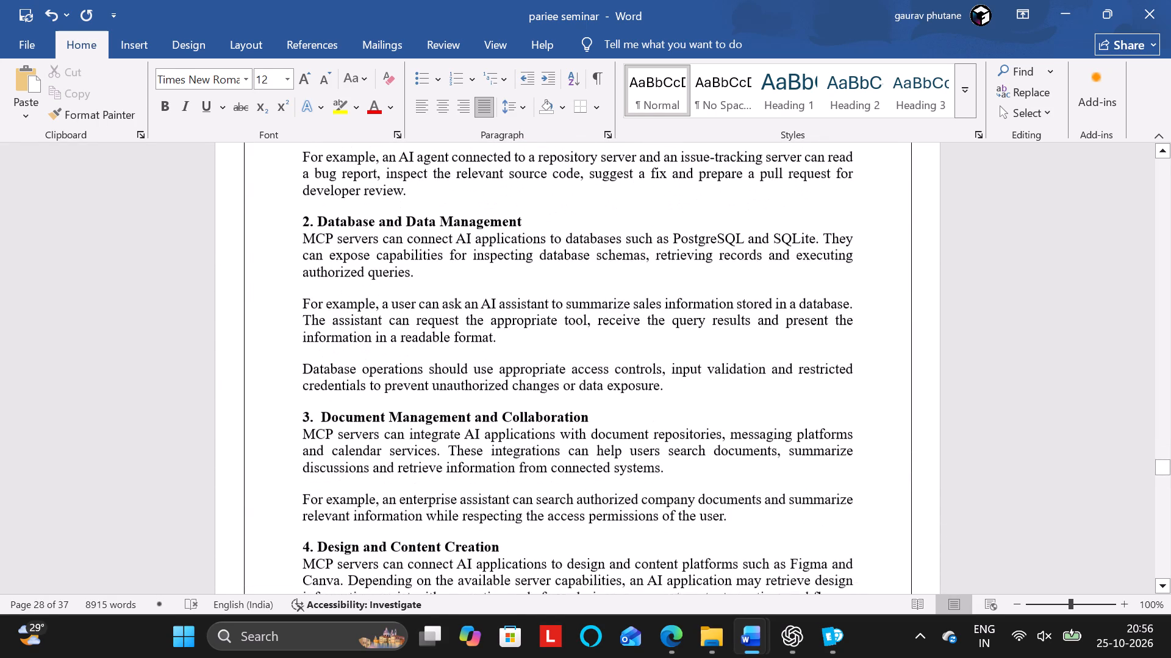
scroll(601, 376, "down", 3)
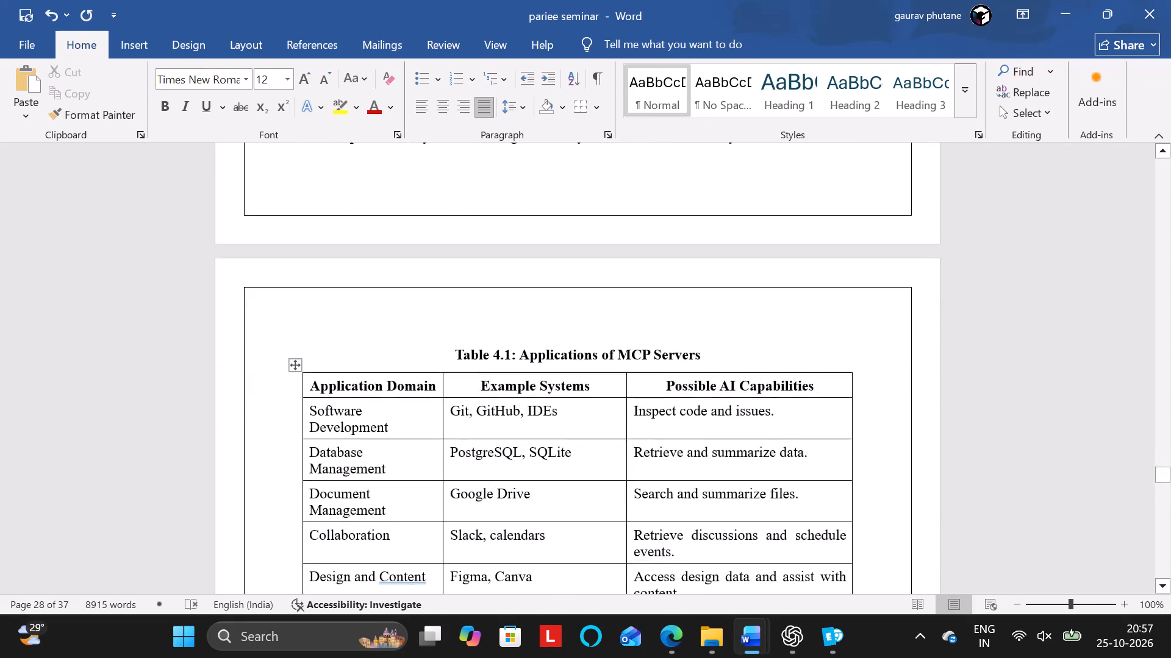
scroll(601, 376, "down", 4)
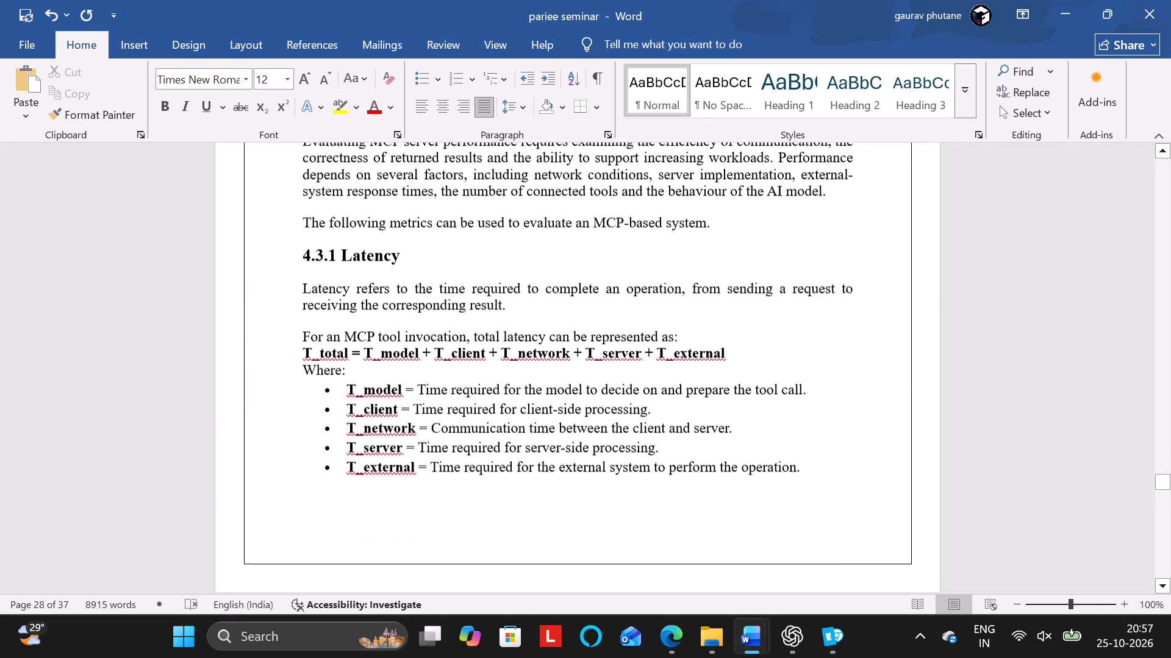
left_click(414, 266)
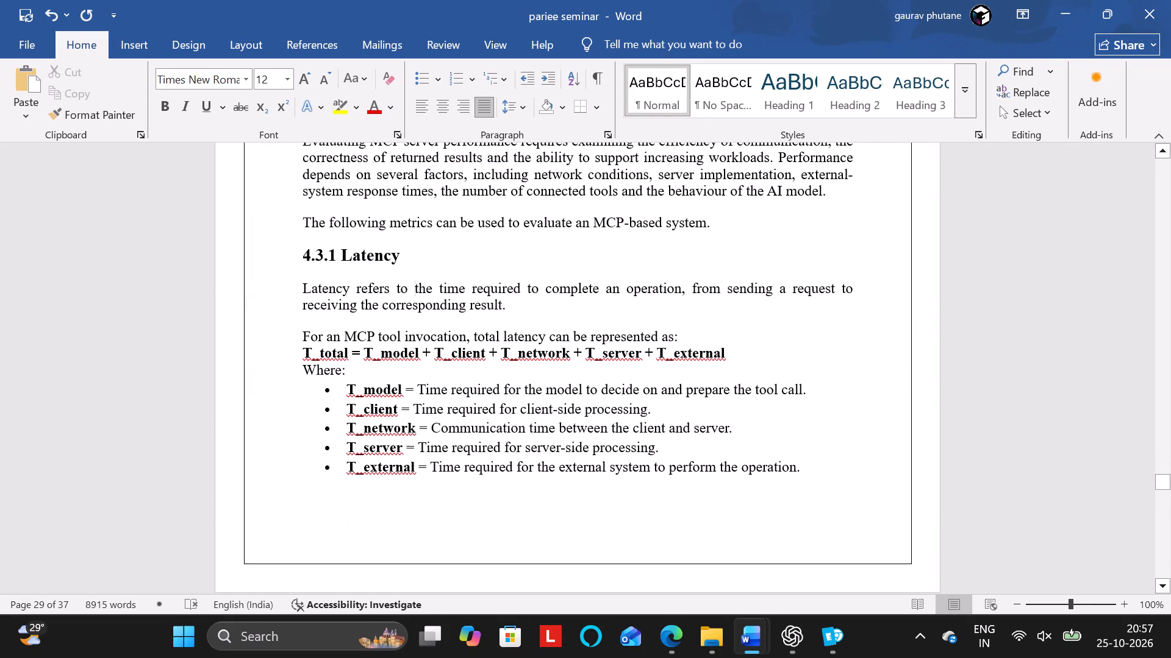
left_click(406, 251)
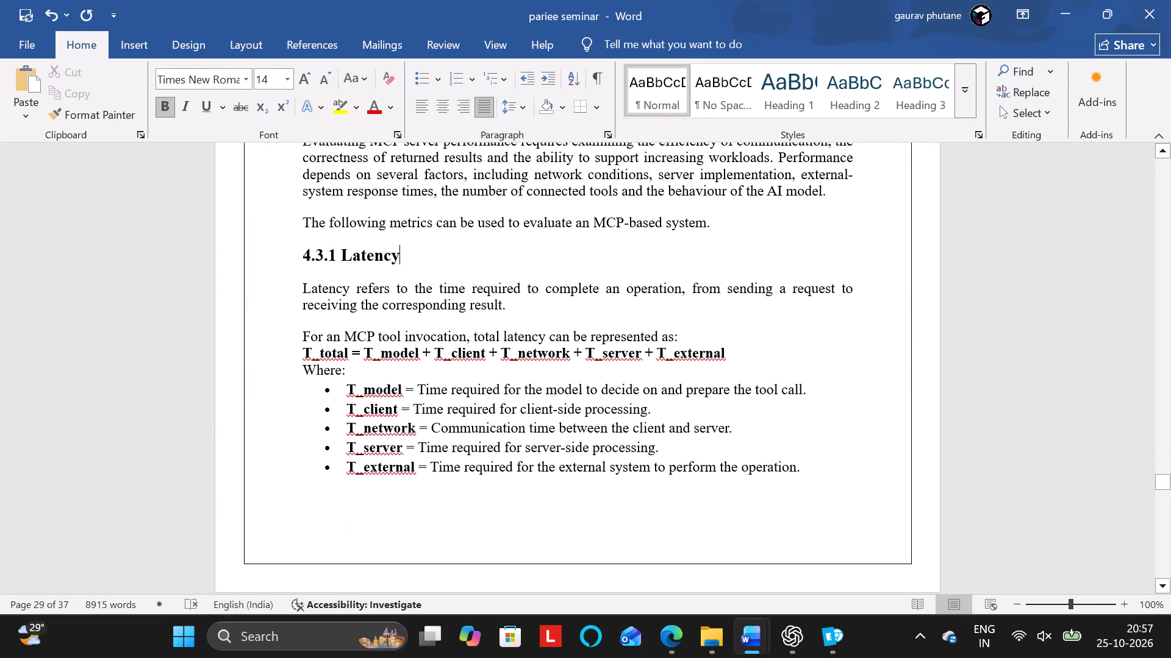
Examine the rest of Chapter 4, from 4.3.2 Accuracy to the future directions, for subheading formatting and page breaks.
scroll(406, 251, "down", 4)
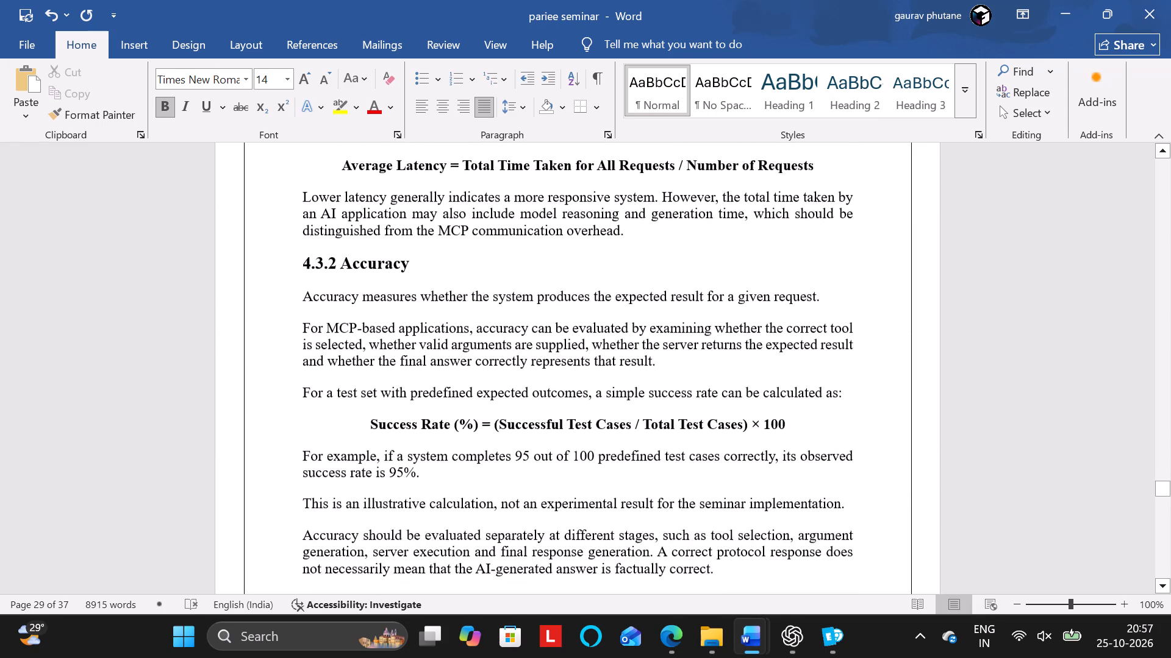
scroll(406, 251, "down", 1)
scroll(406, 251, "up", 1)
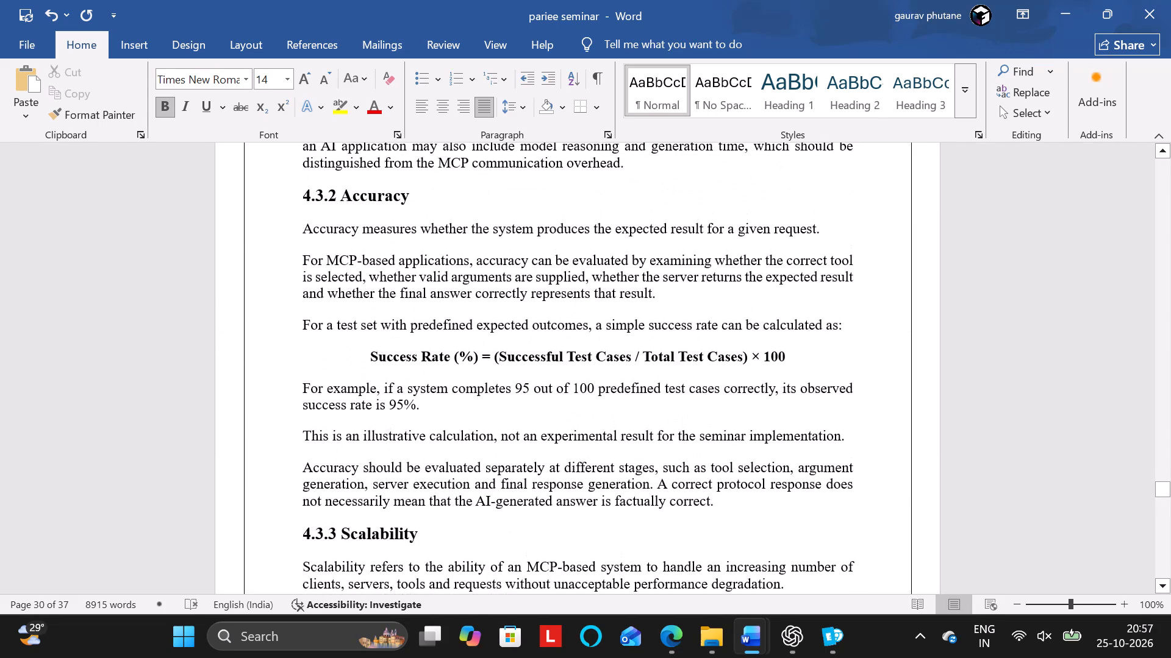
scroll(406, 251, "up", 1)
scroll(406, 251, "down", 1)
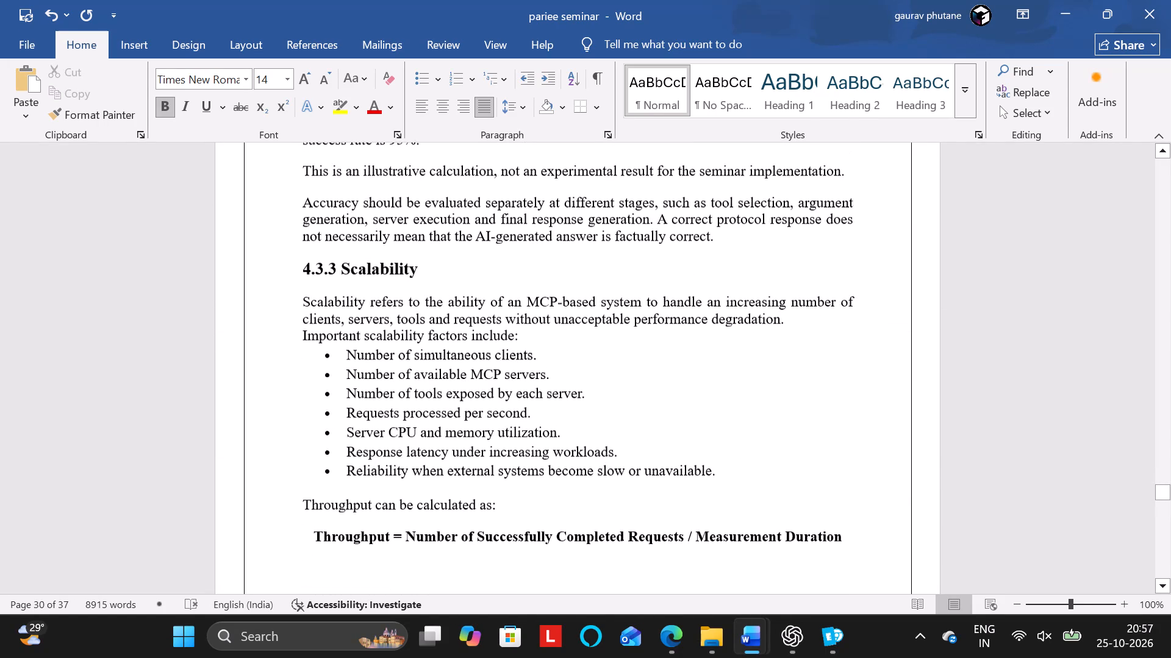
scroll(406, 251, "down", 2)
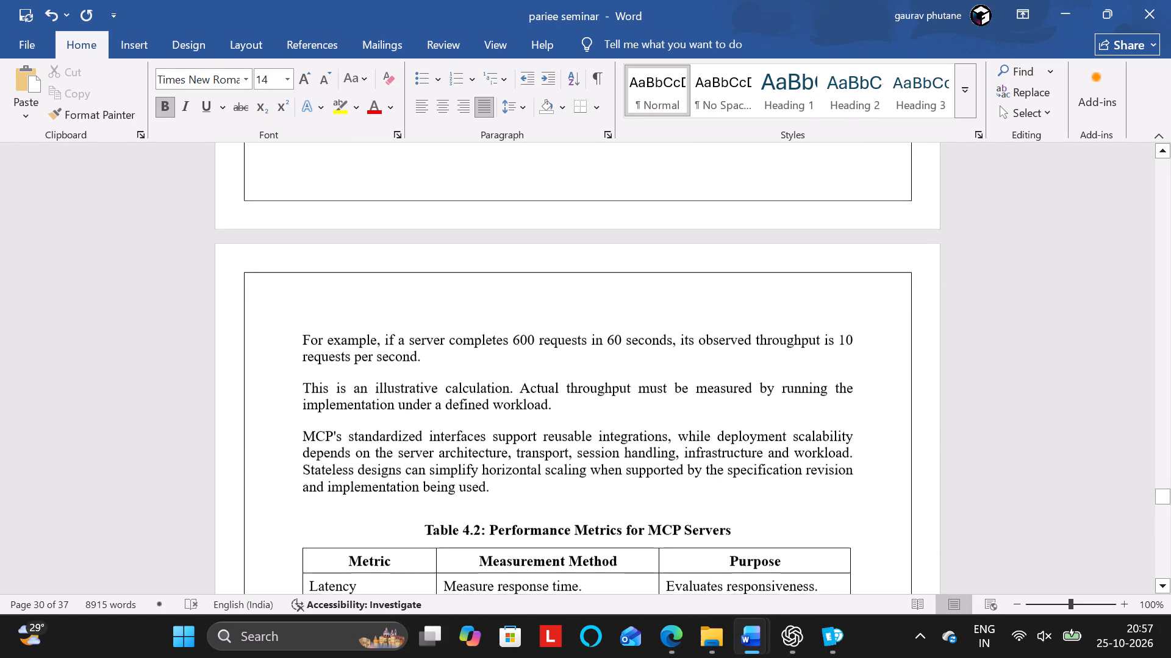
scroll(406, 251, "down", 4)
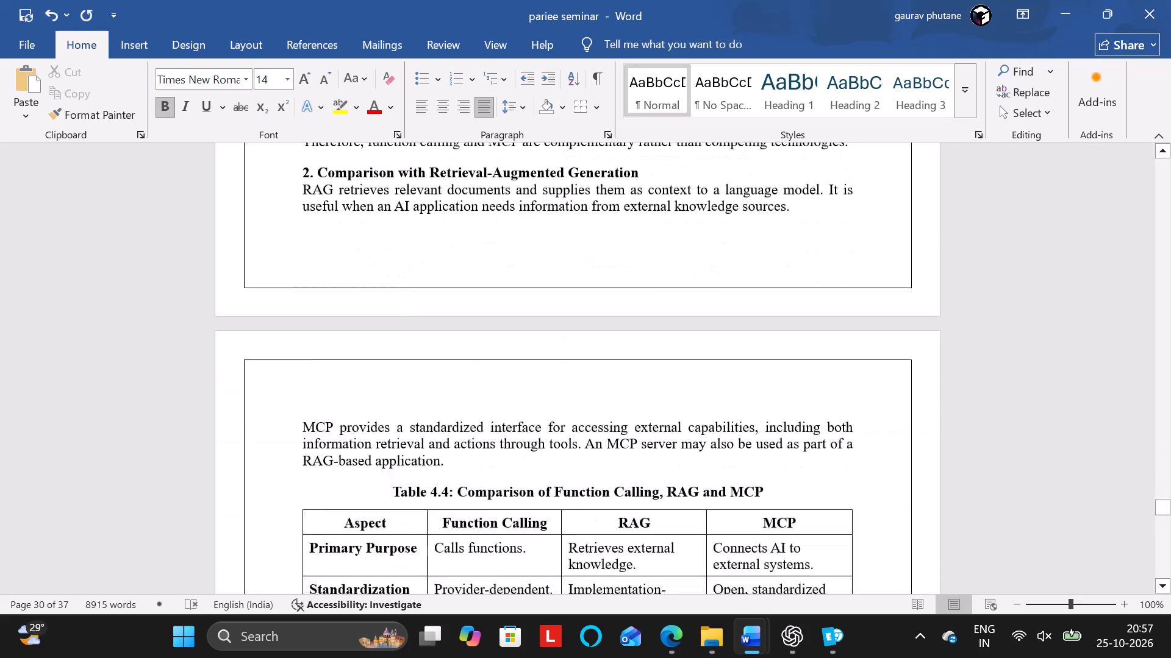
scroll(406, 251, "down", 4)
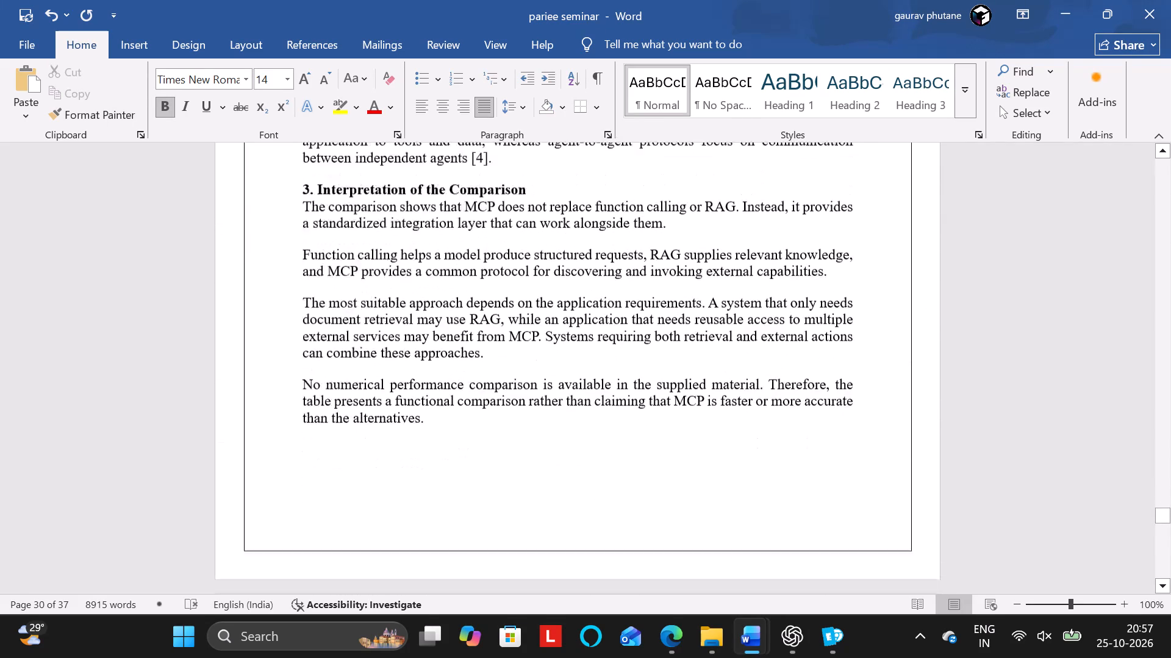
scroll(406, 251, "down", 6)
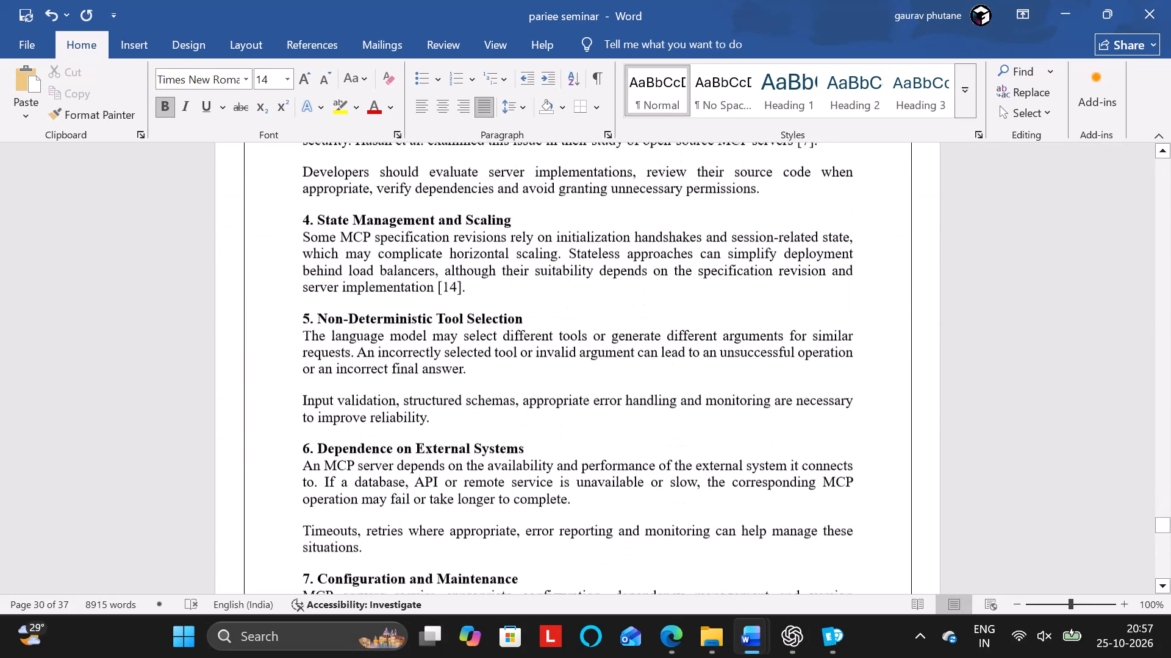
scroll(406, 251, "down", 1)
Insert blank lines after the 4. Improved Server Discovery paragraph to push the 5. Reduced Context Overhead heading onto the next page.
scroll(406, 251, "up", 1)
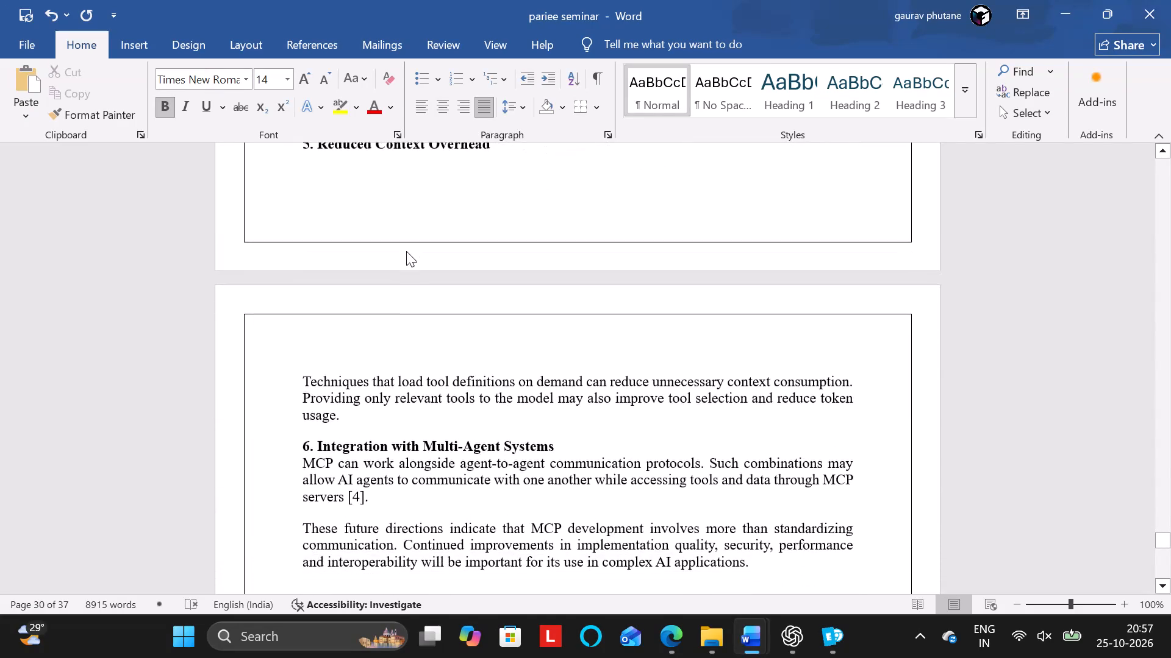
scroll(406, 251, "up", 2)
left_click(604, 303)
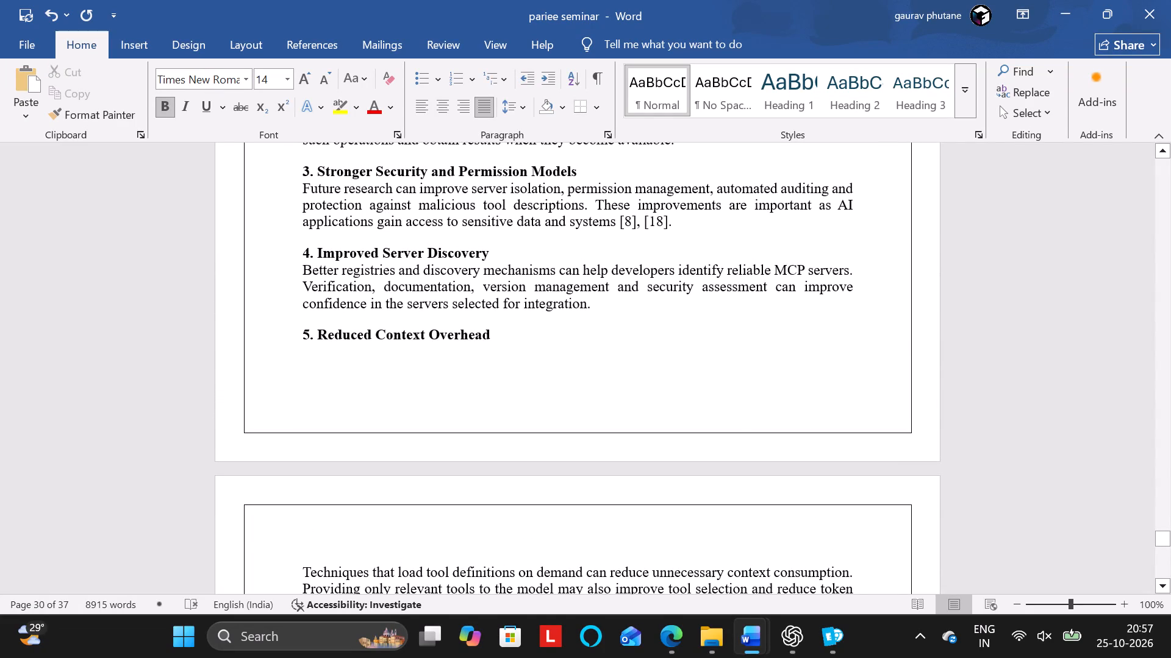
key("Return")
key("Return")
Delete the [4] citation from the end of the 6. Integration with Multi-Agent Systems paragraph, leaving its closing full stop.
scroll(604, 303, "down", 1)
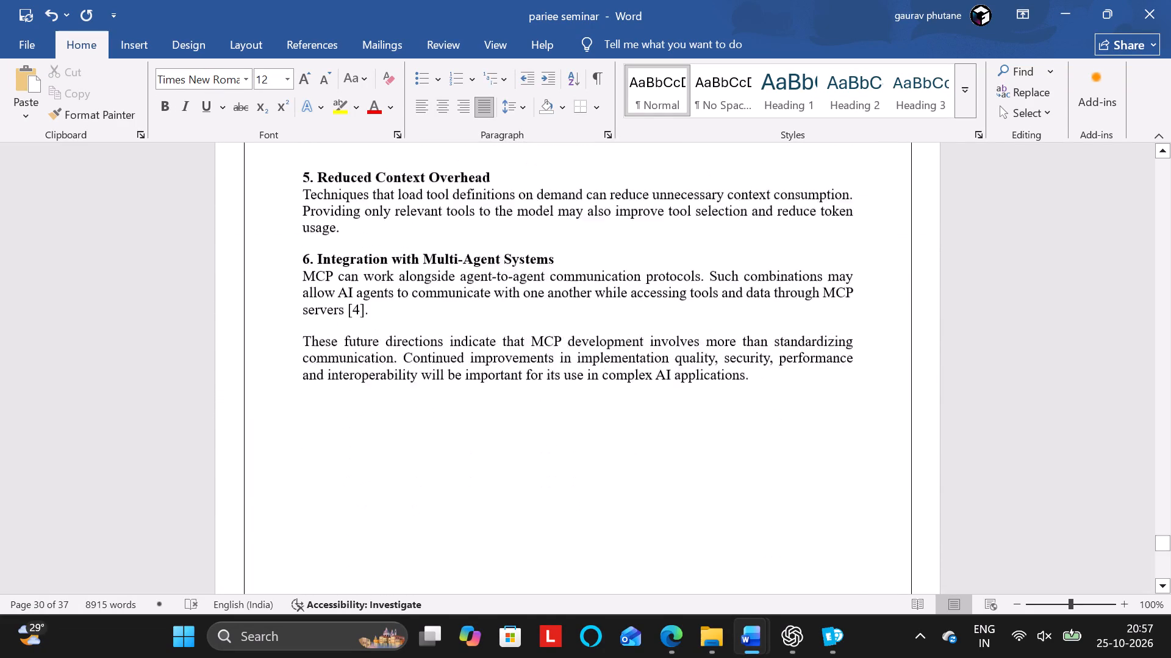
scroll(604, 303, "down", 2)
scroll(604, 303, "up", 1)
scroll(604, 303, "down", 2)
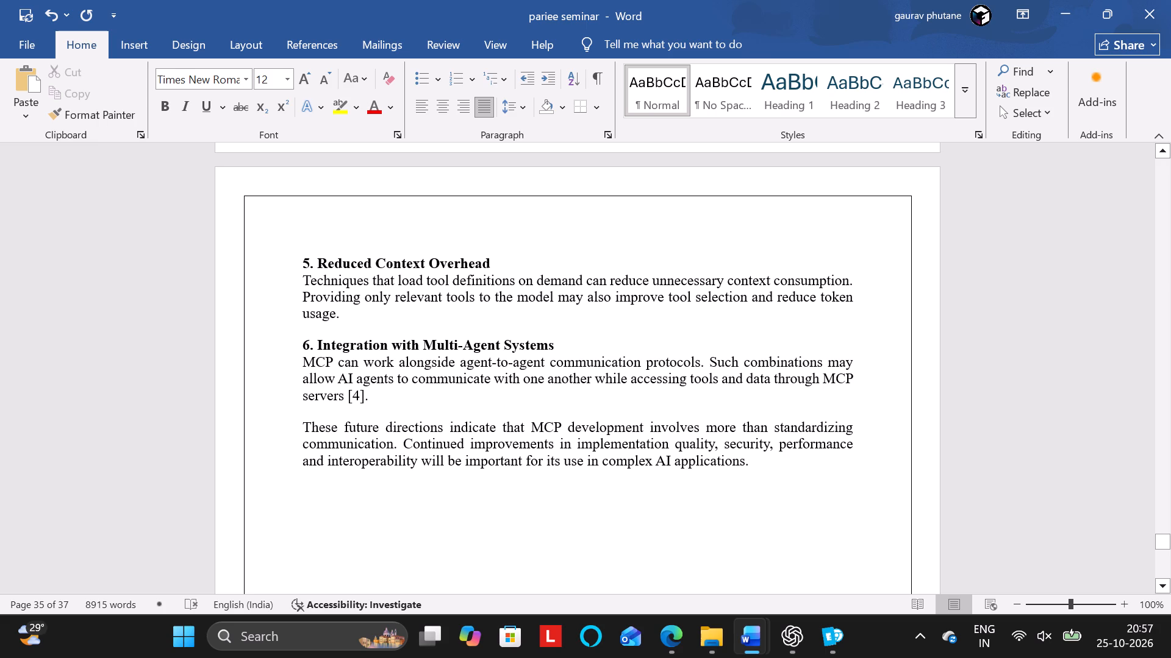
left_click(363, 399)
scroll(363, 399, "down", 1)
key("BackSpace")
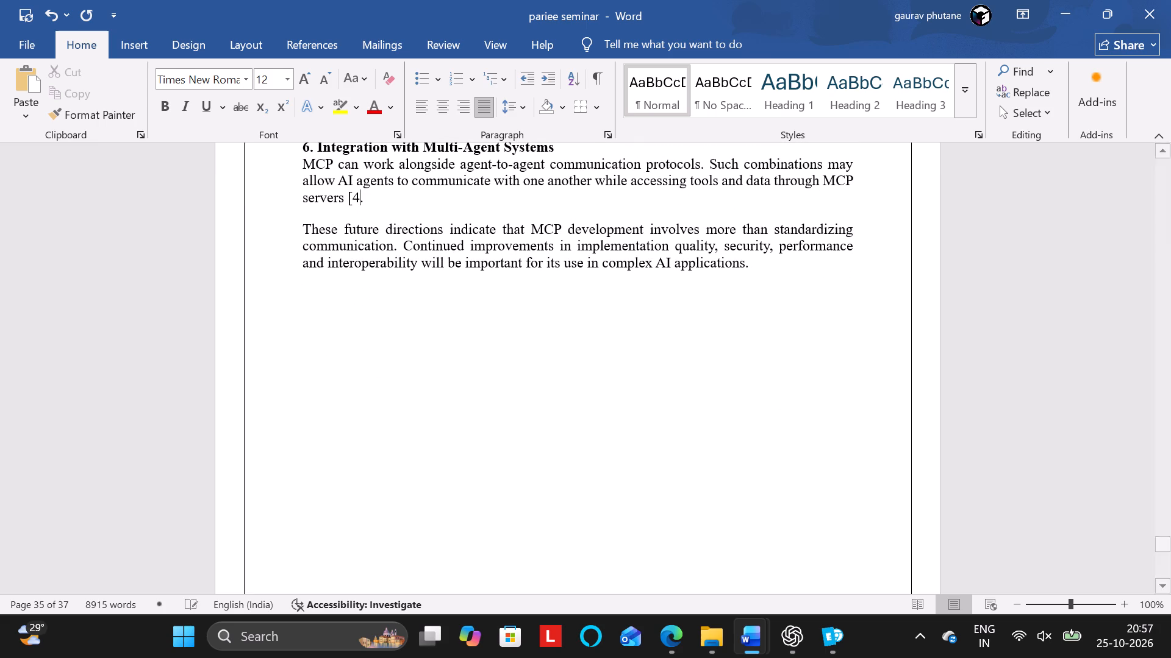
key("BackSpace")
key("BackSpace")
key("BackSpace")
Check the remaining pages through the end of the References section and save the report.
scroll(541, 486, "down", 1)
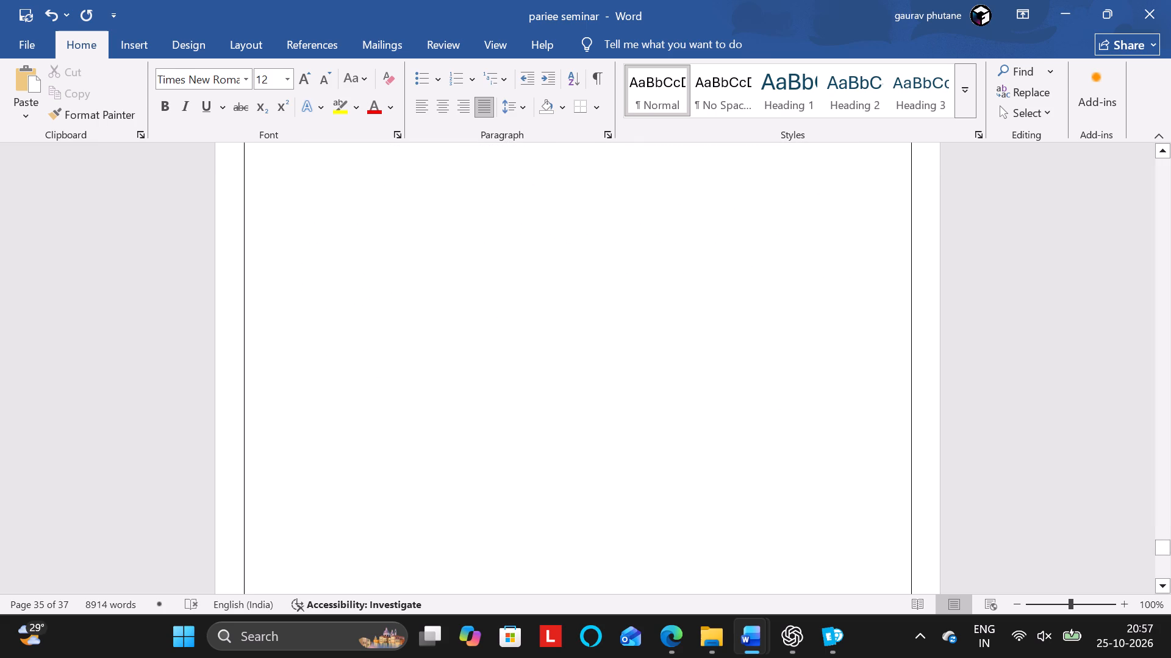
scroll(541, 486, "down", 5)
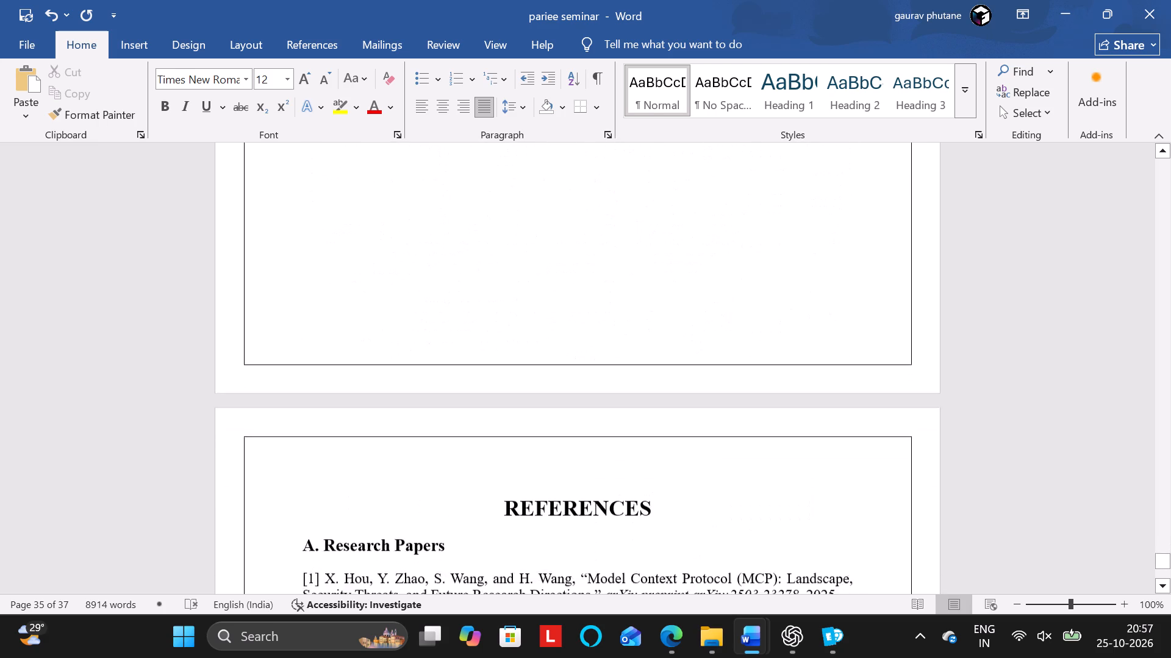
scroll(541, 486, "down", 3)
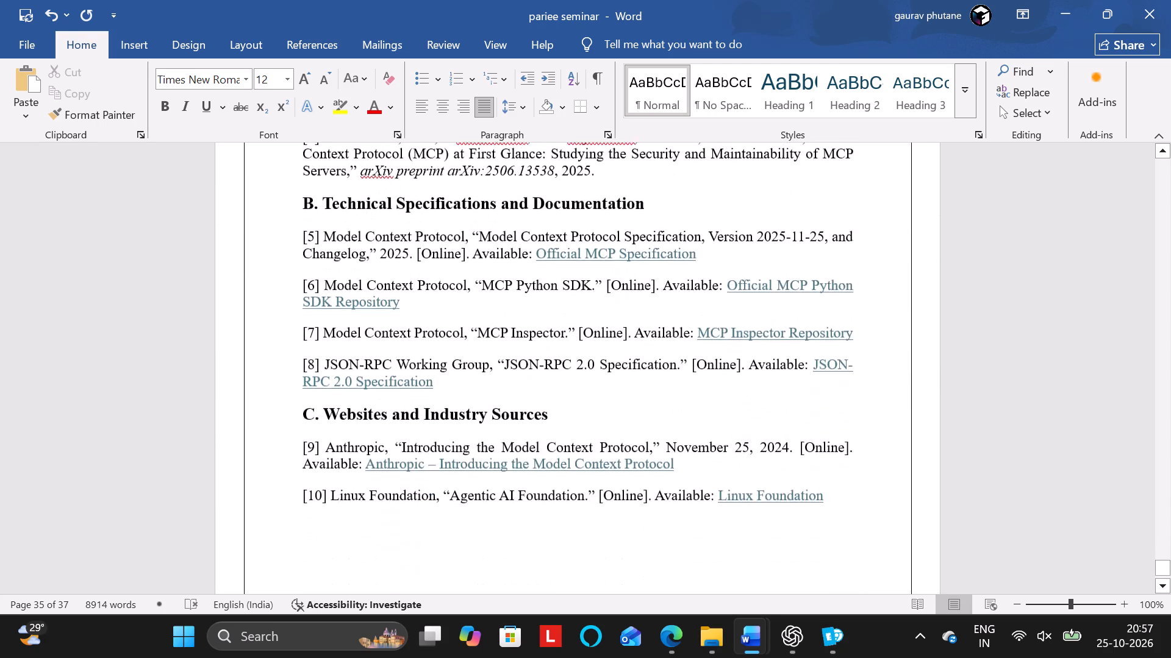
scroll(541, 486, "down", 2)
key("ctrl+s")
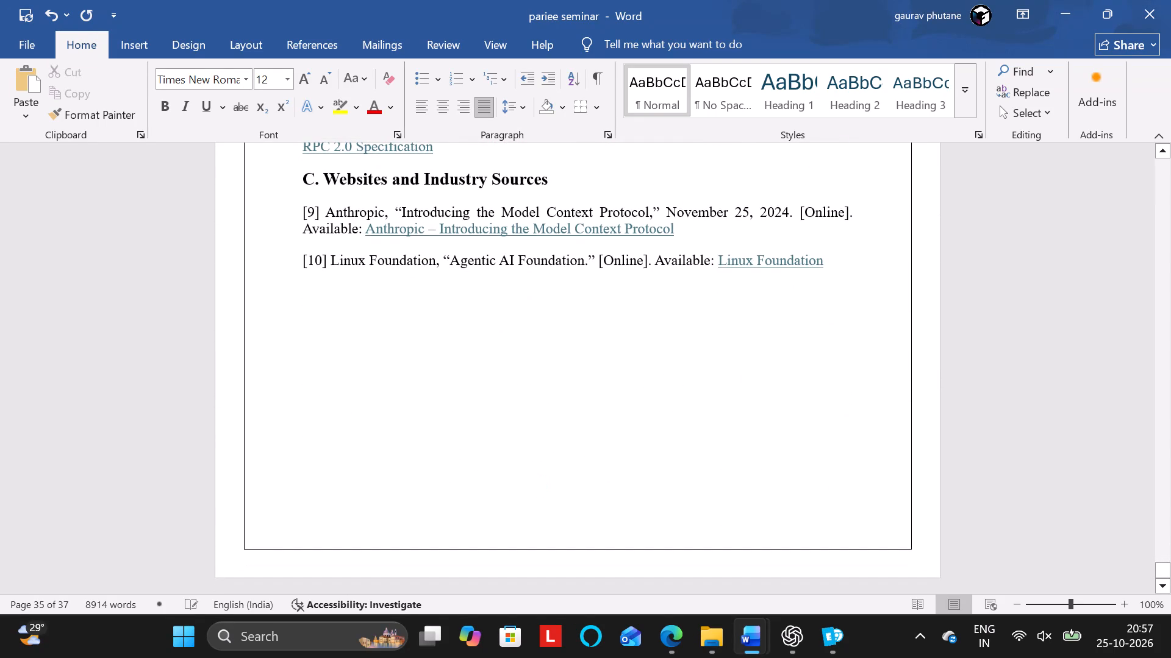
Go back through the report to its title page for a final look.
scroll(541, 486, "up", 17)
scroll(541, 486, "up", 9)
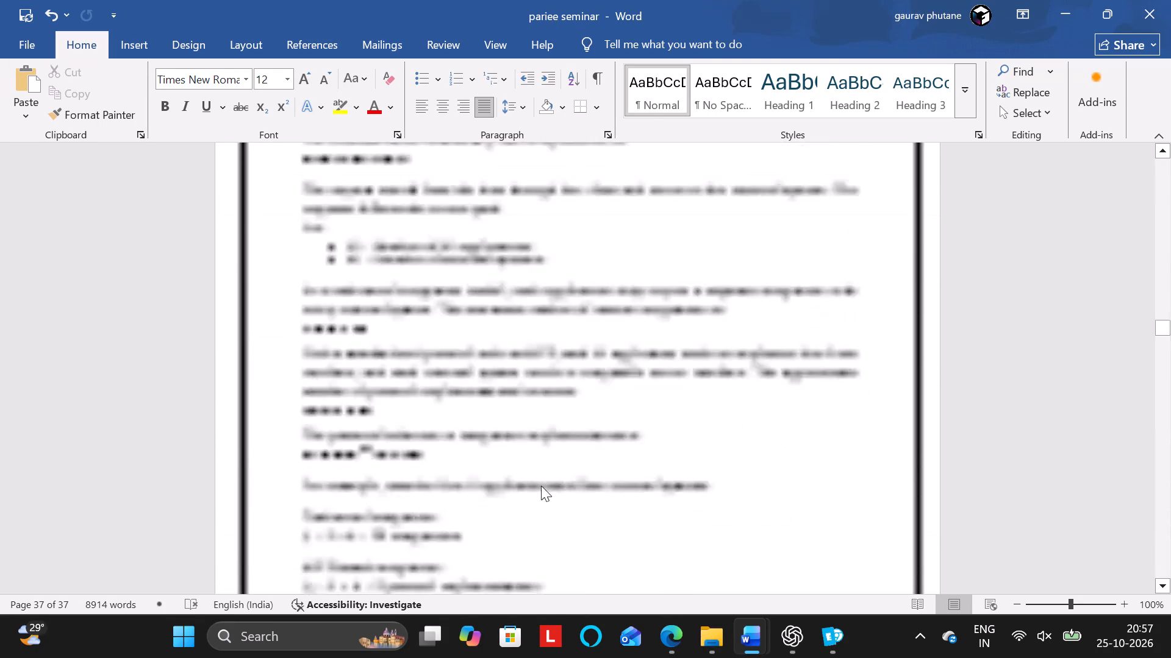
scroll(541, 486, "up", 13)
scroll(541, 486, "down", 1)
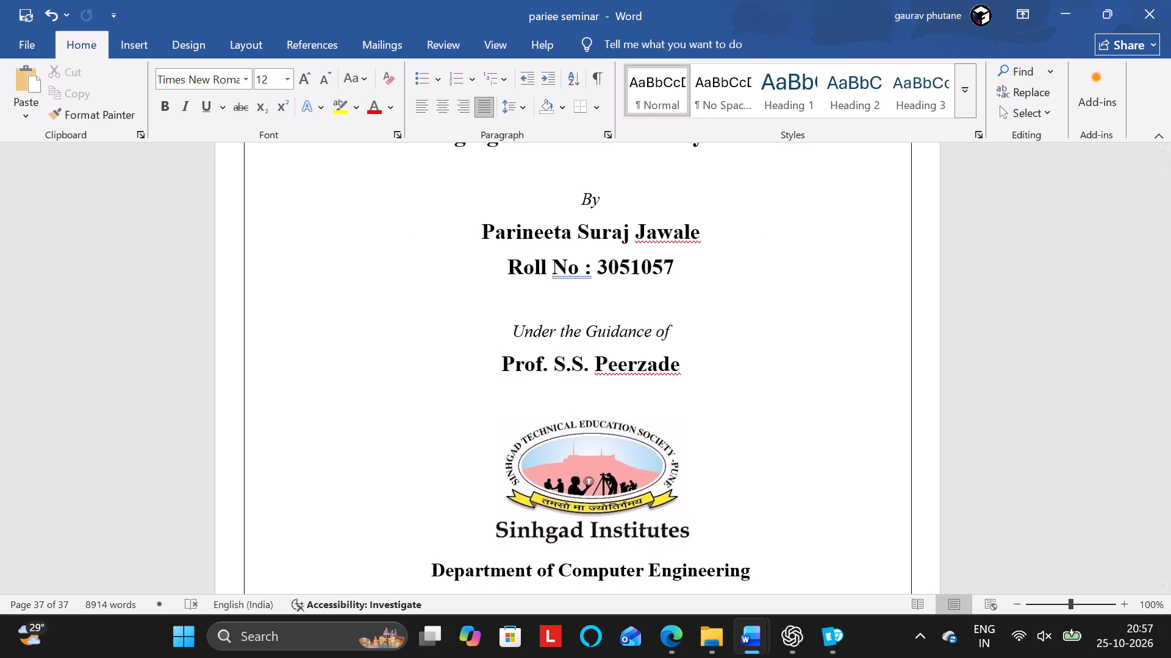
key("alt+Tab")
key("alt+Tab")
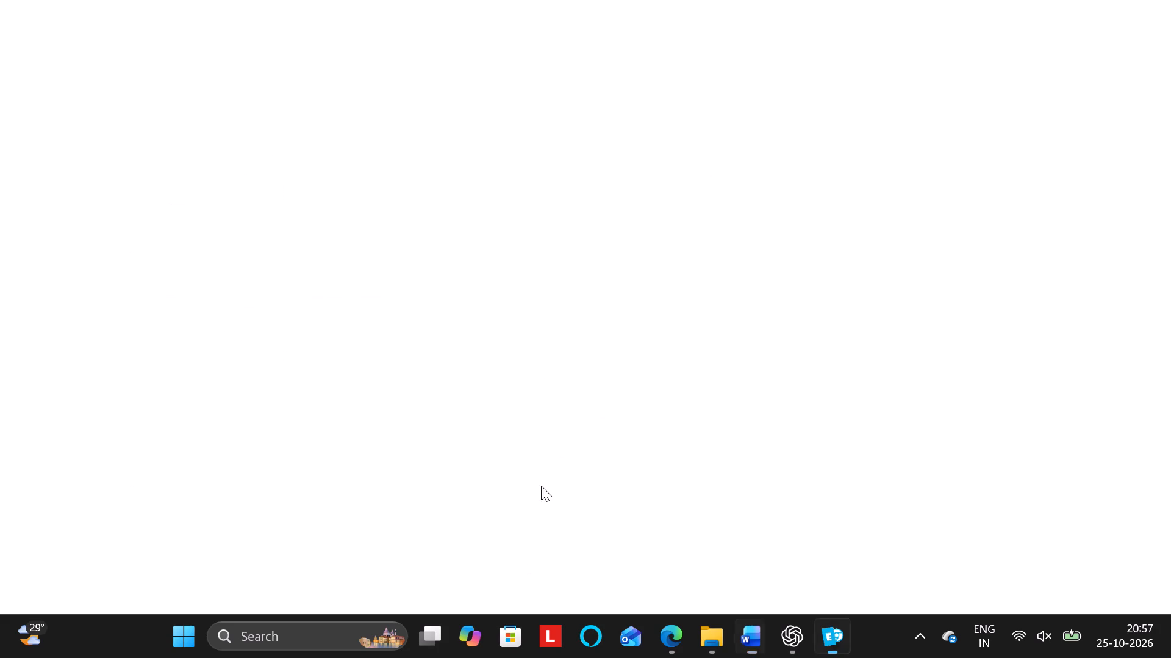
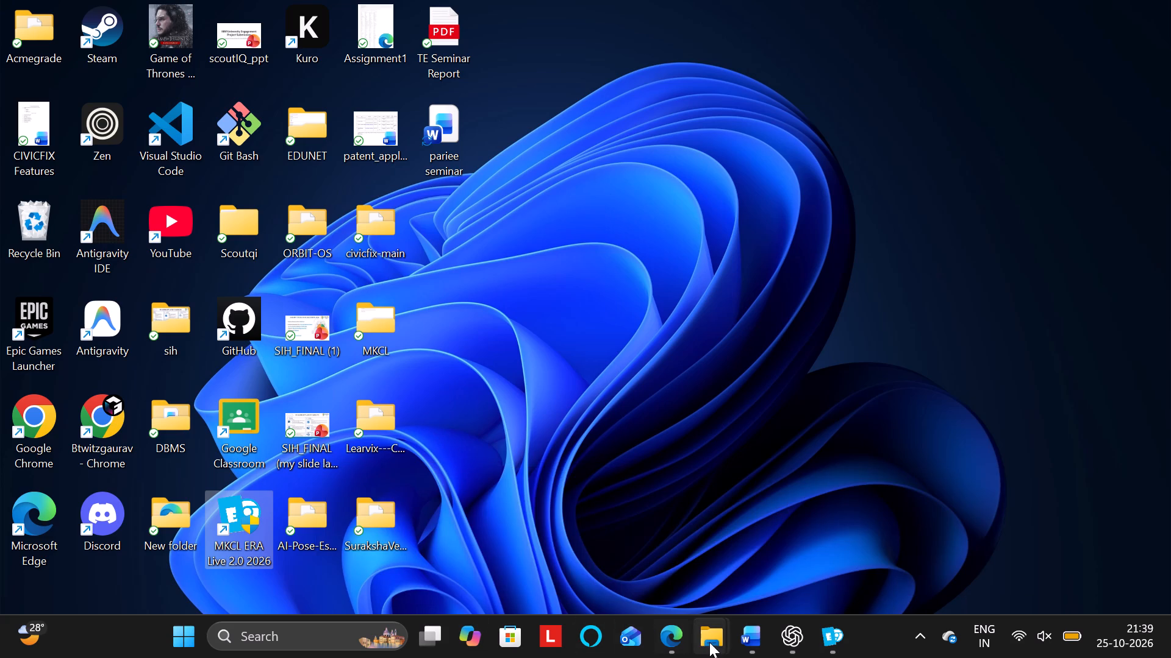
Close all the open File Explorer windows, leaving the Word documents open.
left_click(490, 478)
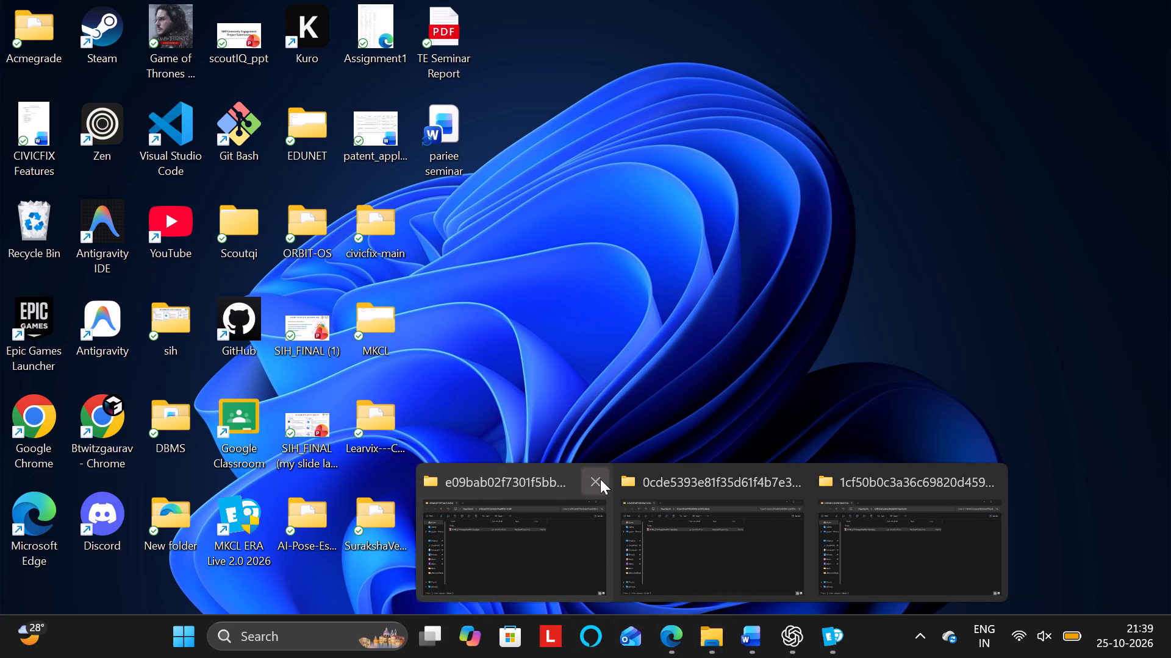
left_click(593, 483)
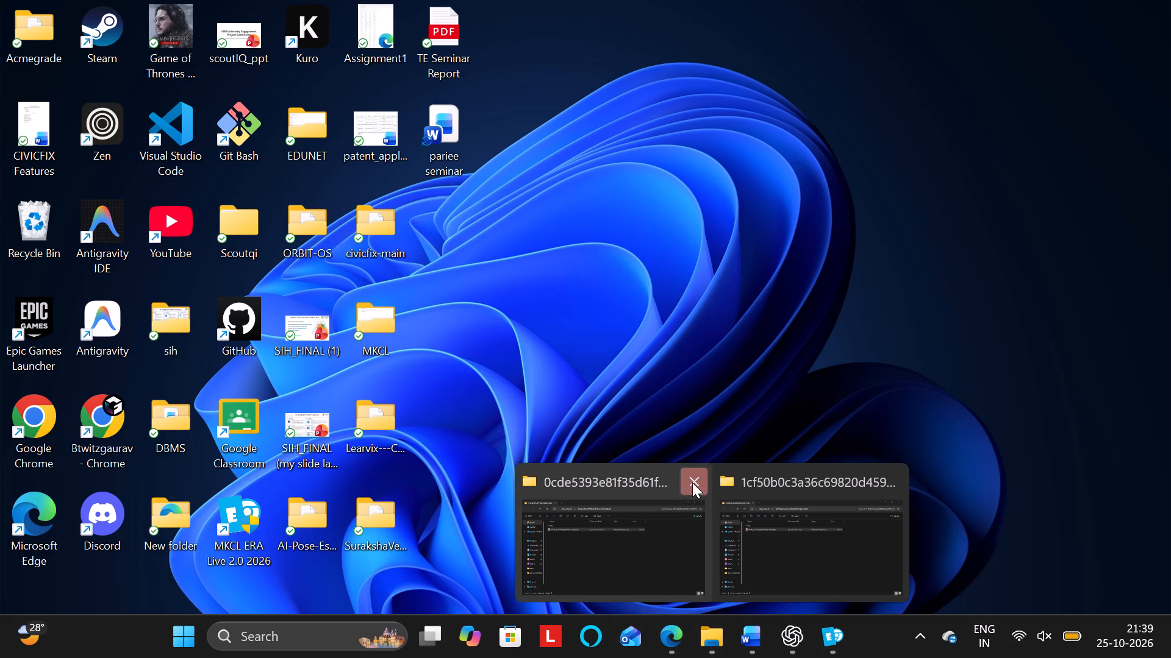
left_click(692, 483)
left_click(794, 481)
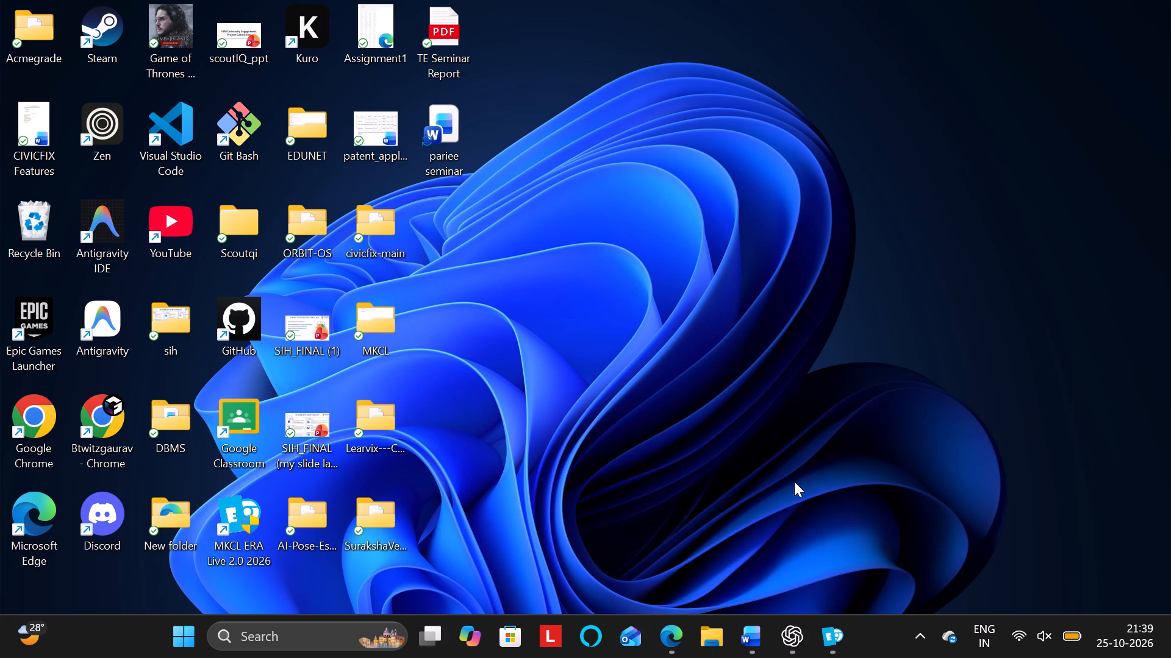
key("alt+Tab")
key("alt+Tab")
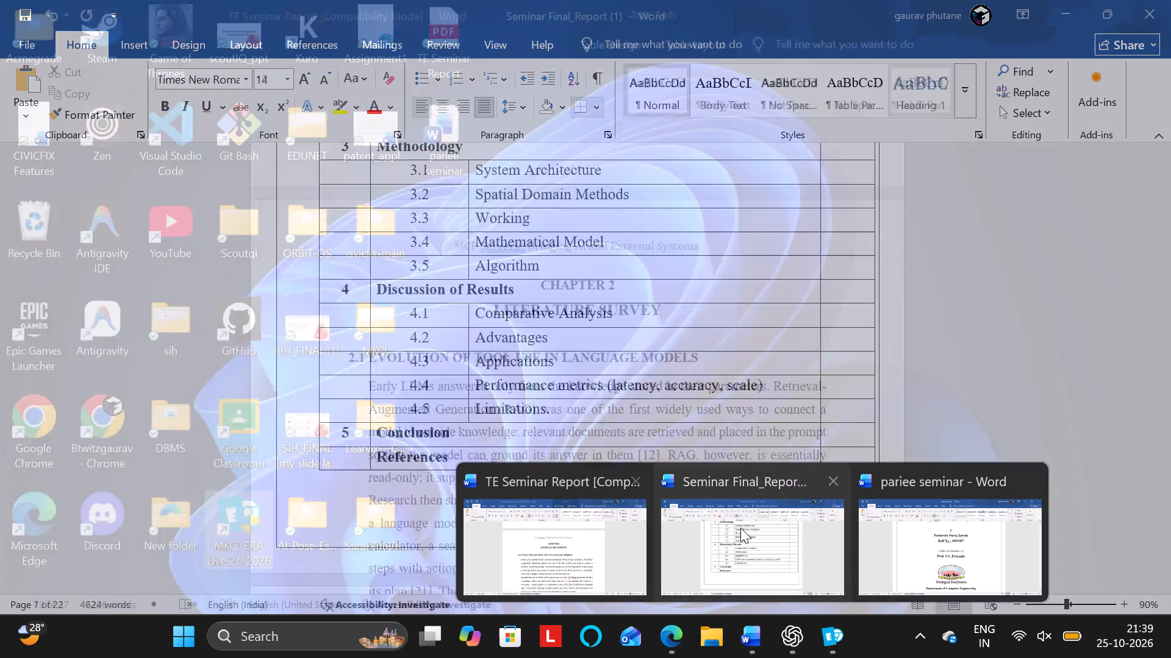
left_click(933, 543)
scroll(622, 416, "down", 2)
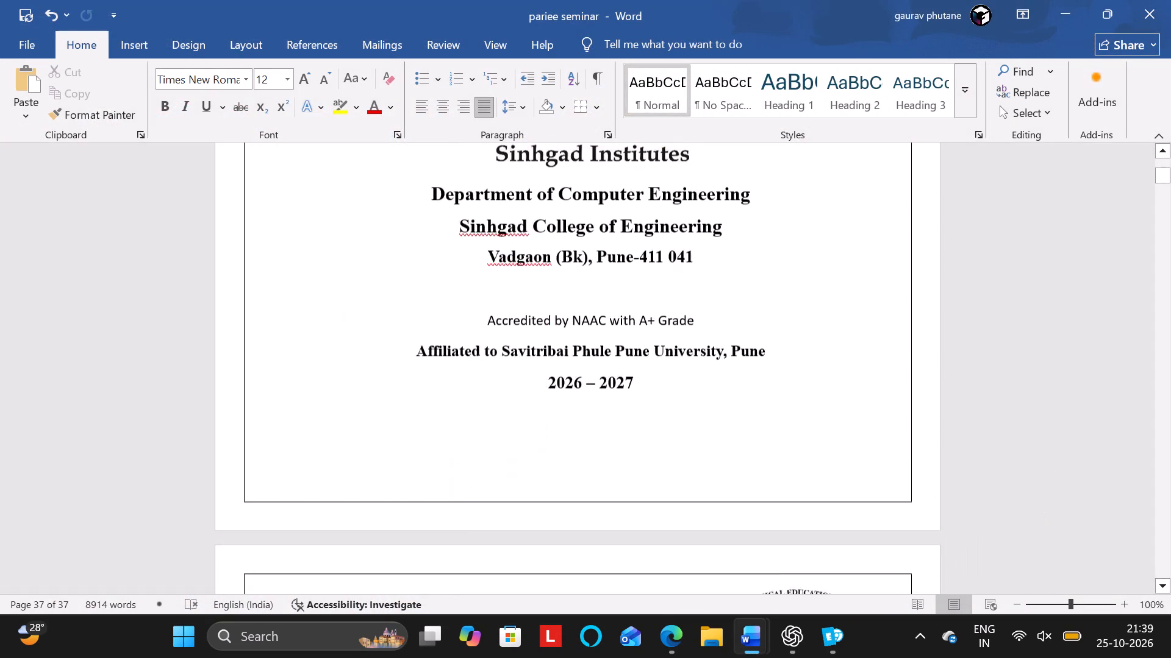
scroll(622, 416, "down", 3)
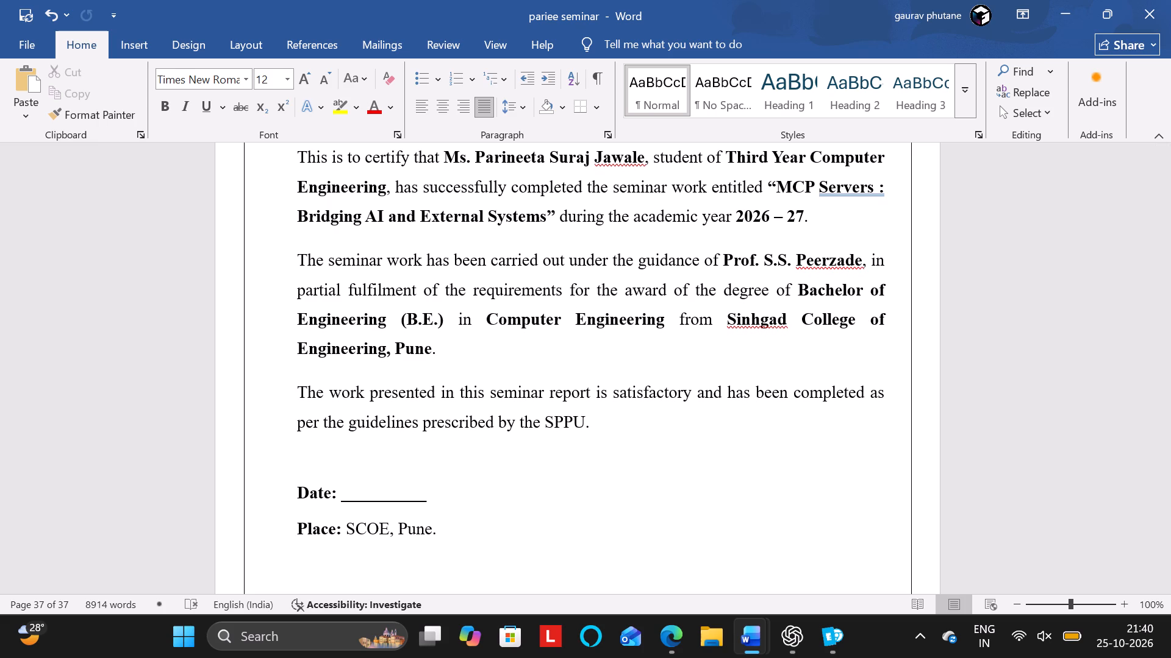
scroll(622, 416, "down", 5)
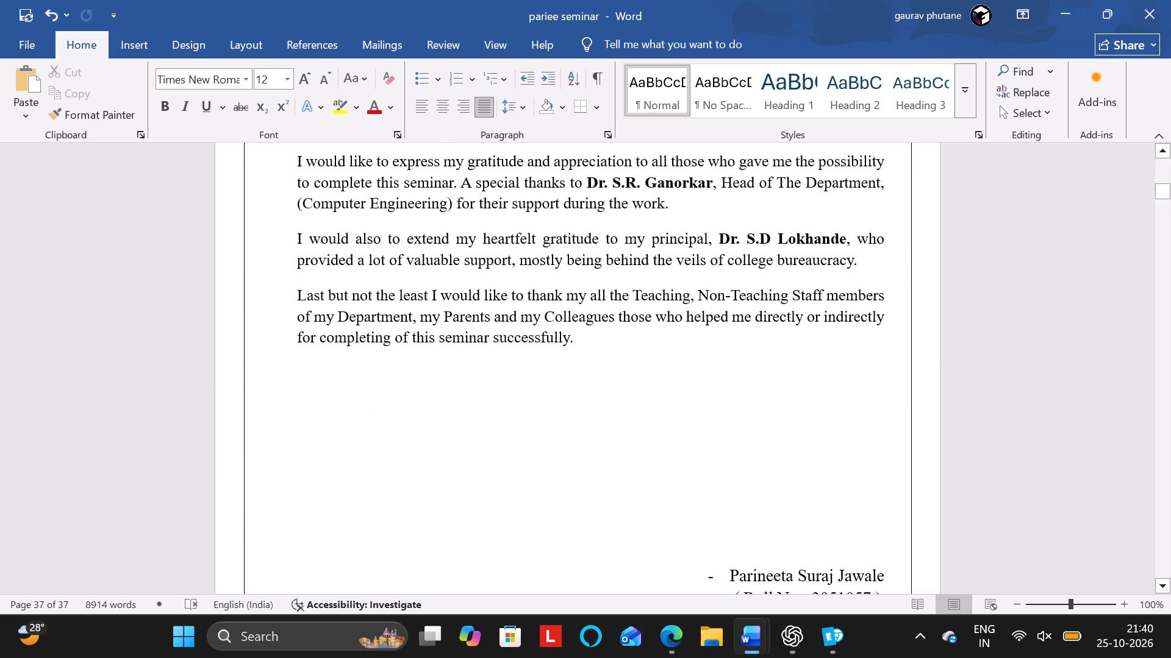
scroll(622, 416, "down", 7)
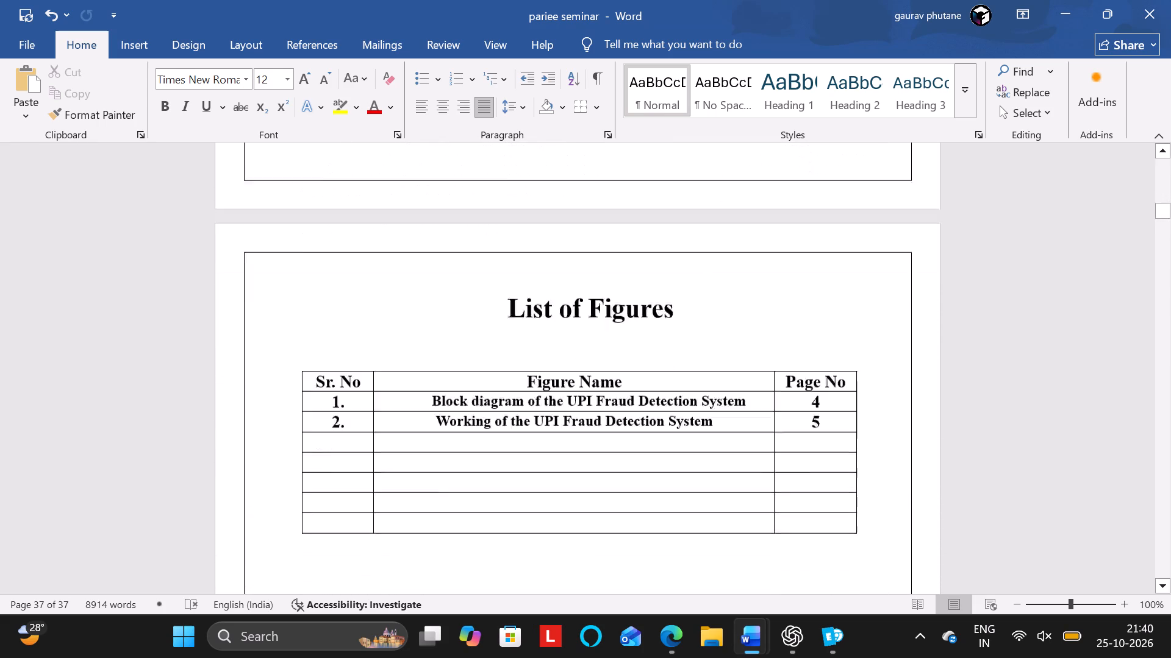